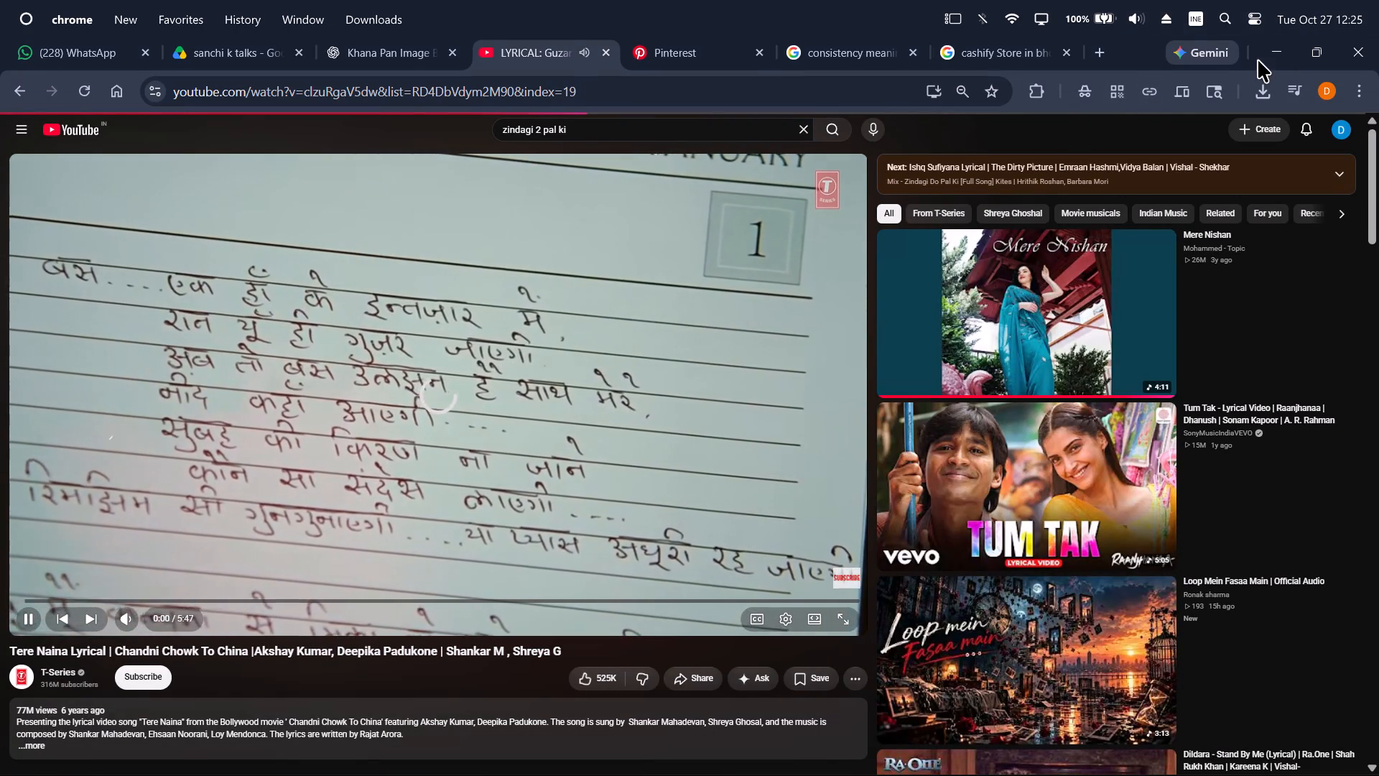
Switch back to the Chrome window with the YouTube song video.
{"action": "left_click", "coordinate": [658, 715]}
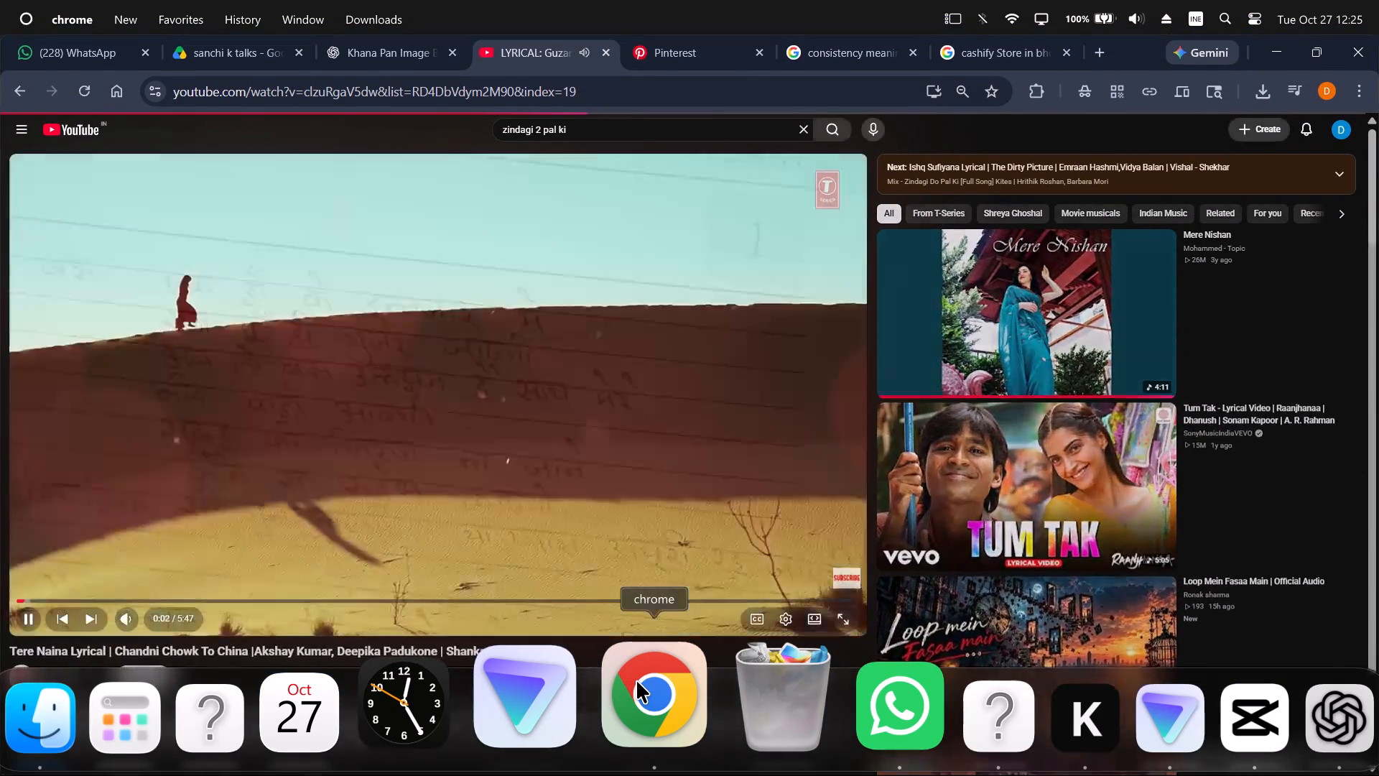
Rewind the song playing on YouTube, briefly pause and resume it, and skip to the next song in the mix.
{"action": "key", "text": "Left"}
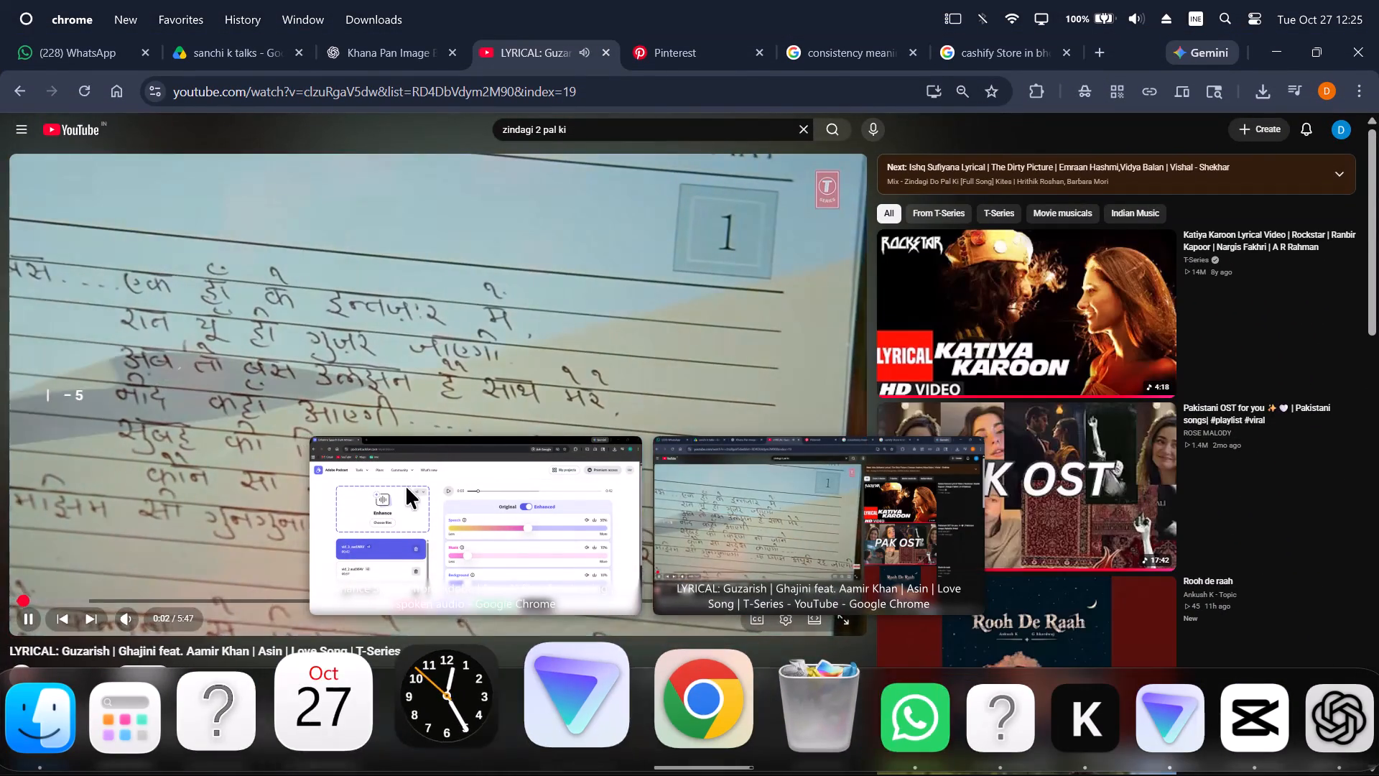
{"action": "key", "text": "Left"}
{"action": "left_click", "coordinate": [512, 376]}
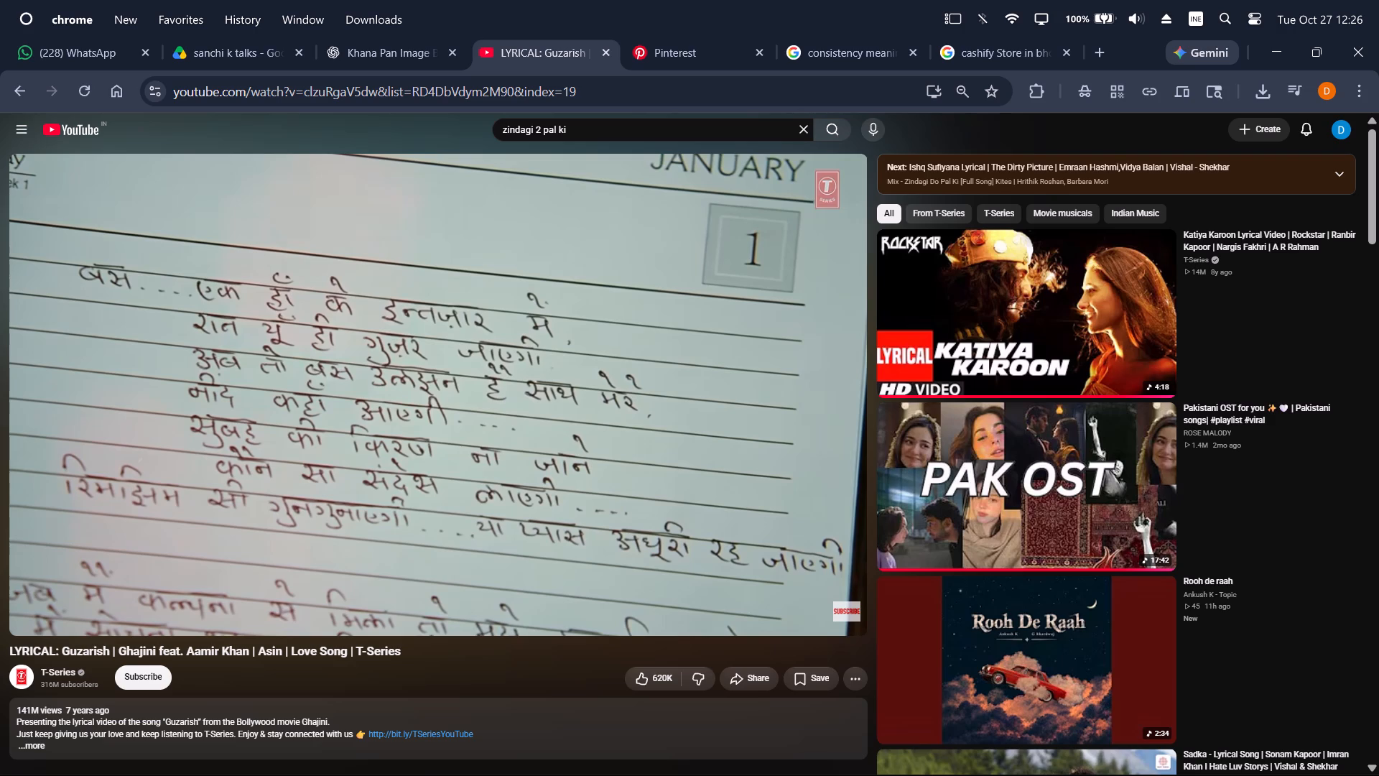
{"action": "left_click", "coordinate": [277, 379]}
{"action": "left_click", "coordinate": [277, 379]}
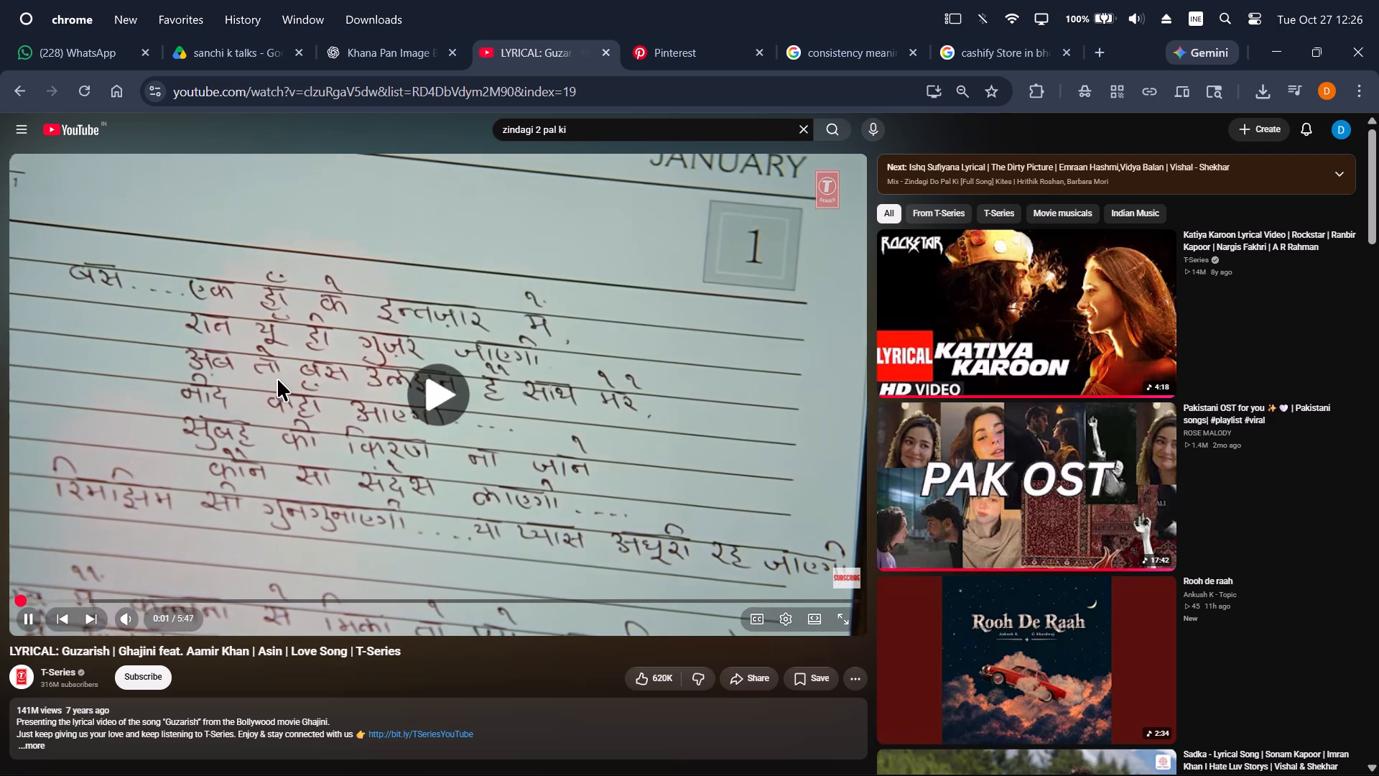
{"action": "left_click", "coordinate": [277, 381]}
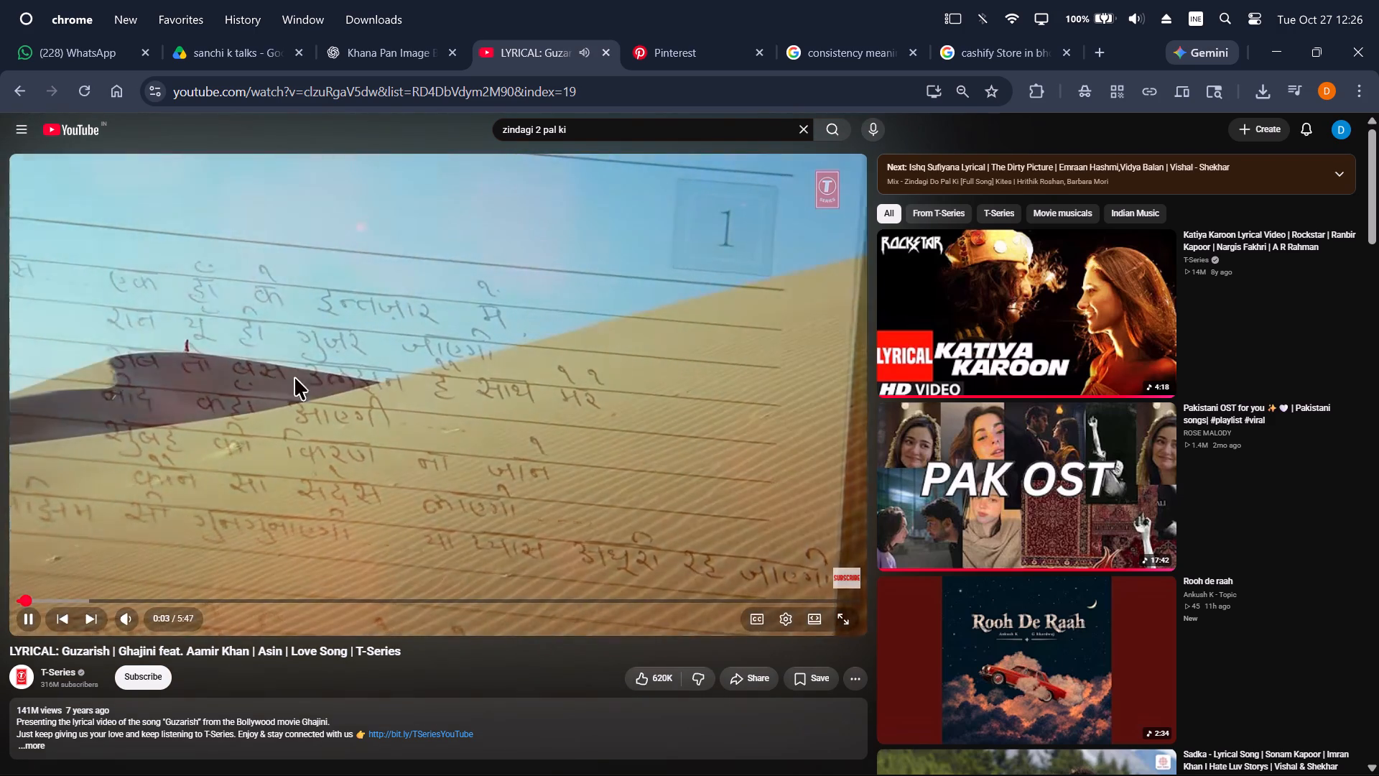
{"action": "key", "text": "shift+n"}
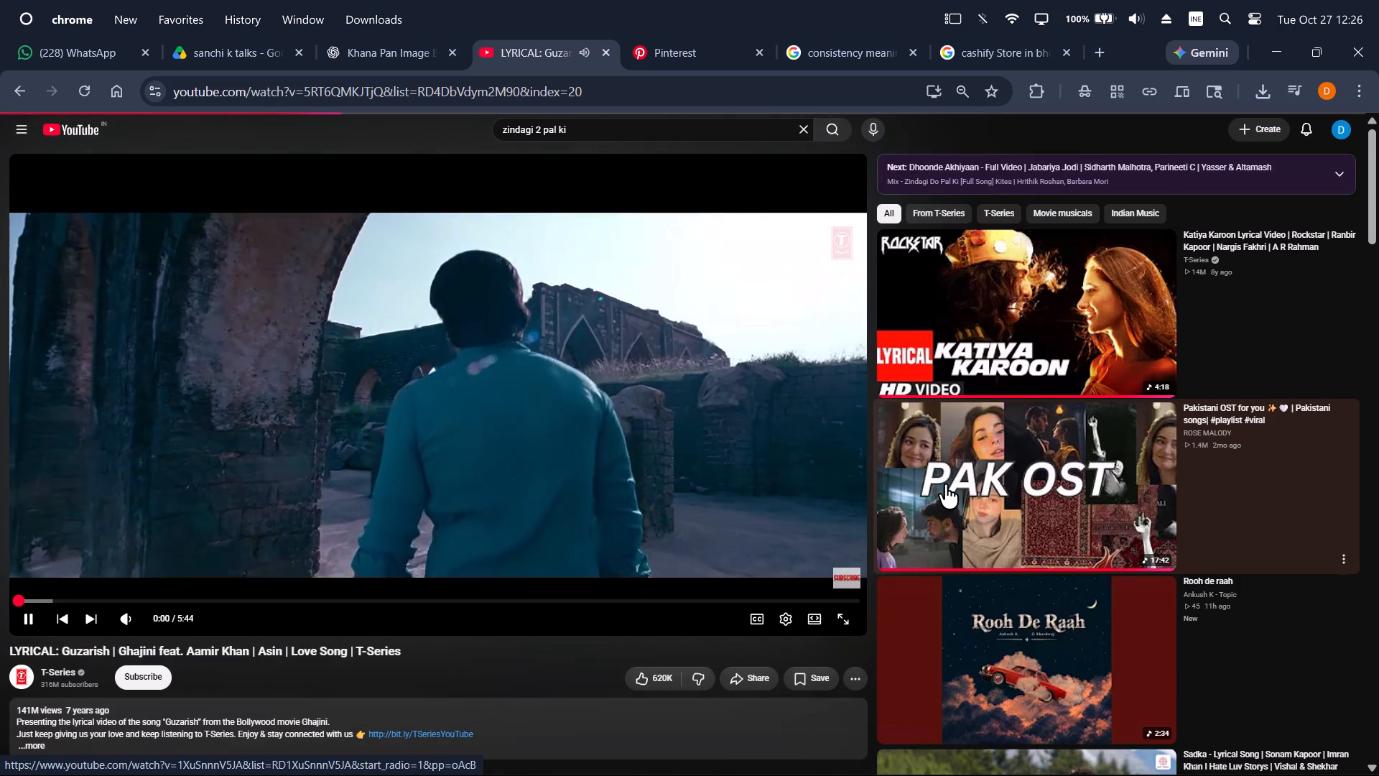
{"action": "left_click", "coordinate": [944, 484]}
{"action": "left_click", "coordinate": [1067, 519]}
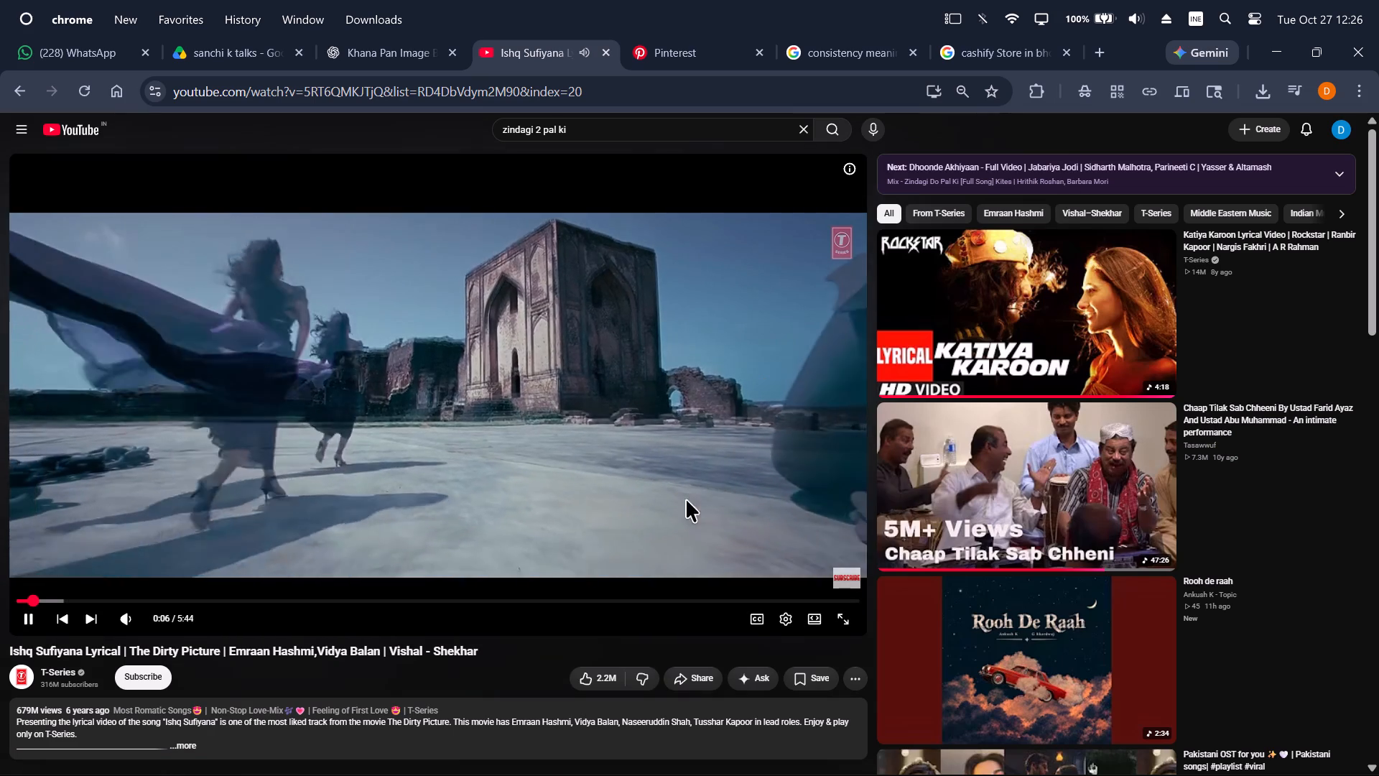
Reload the YouTube page of the Ishq Sufiyana song and reset its page zoom to 100%.
{"action": "left_click", "coordinate": [91, 93]}
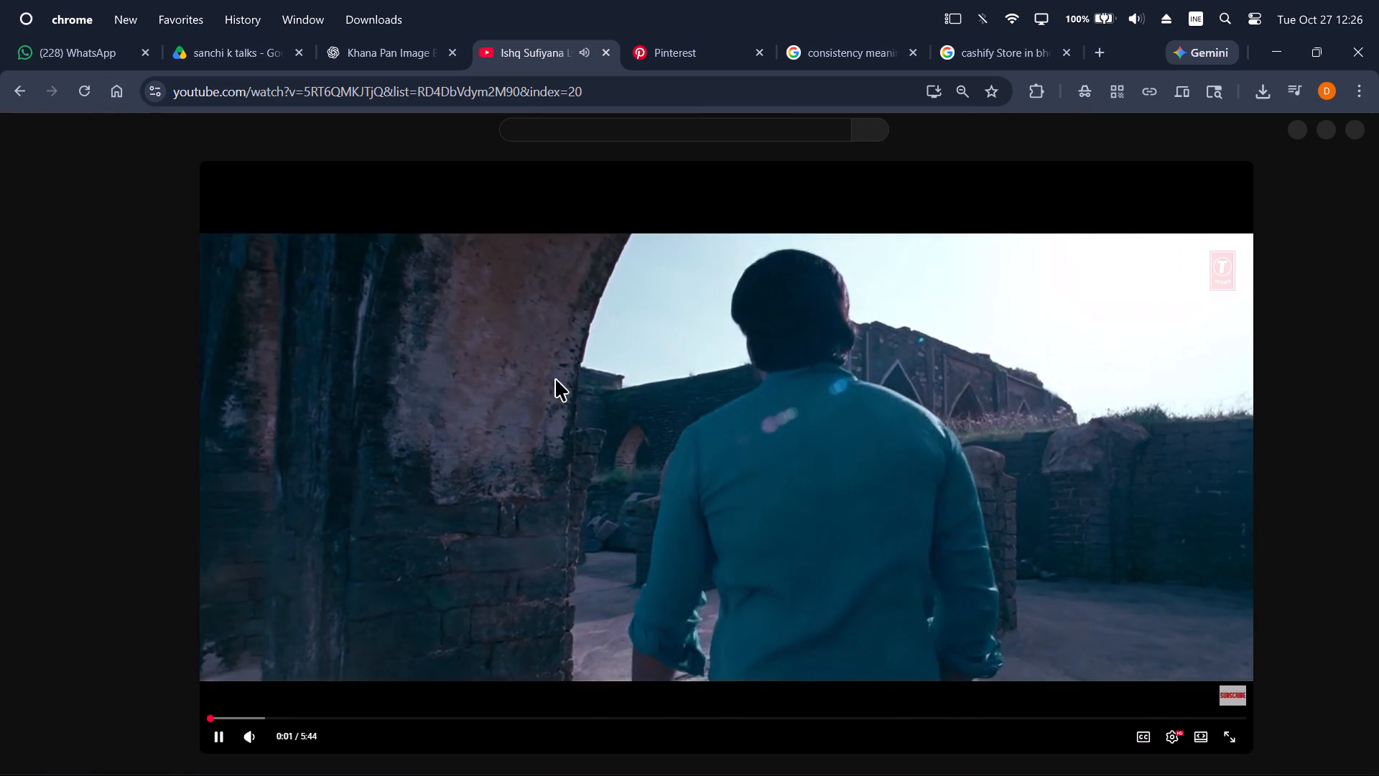
{"action": "scroll", "coordinate": [626, 429], "scroll_direction": "down", "scroll_amount": 4}
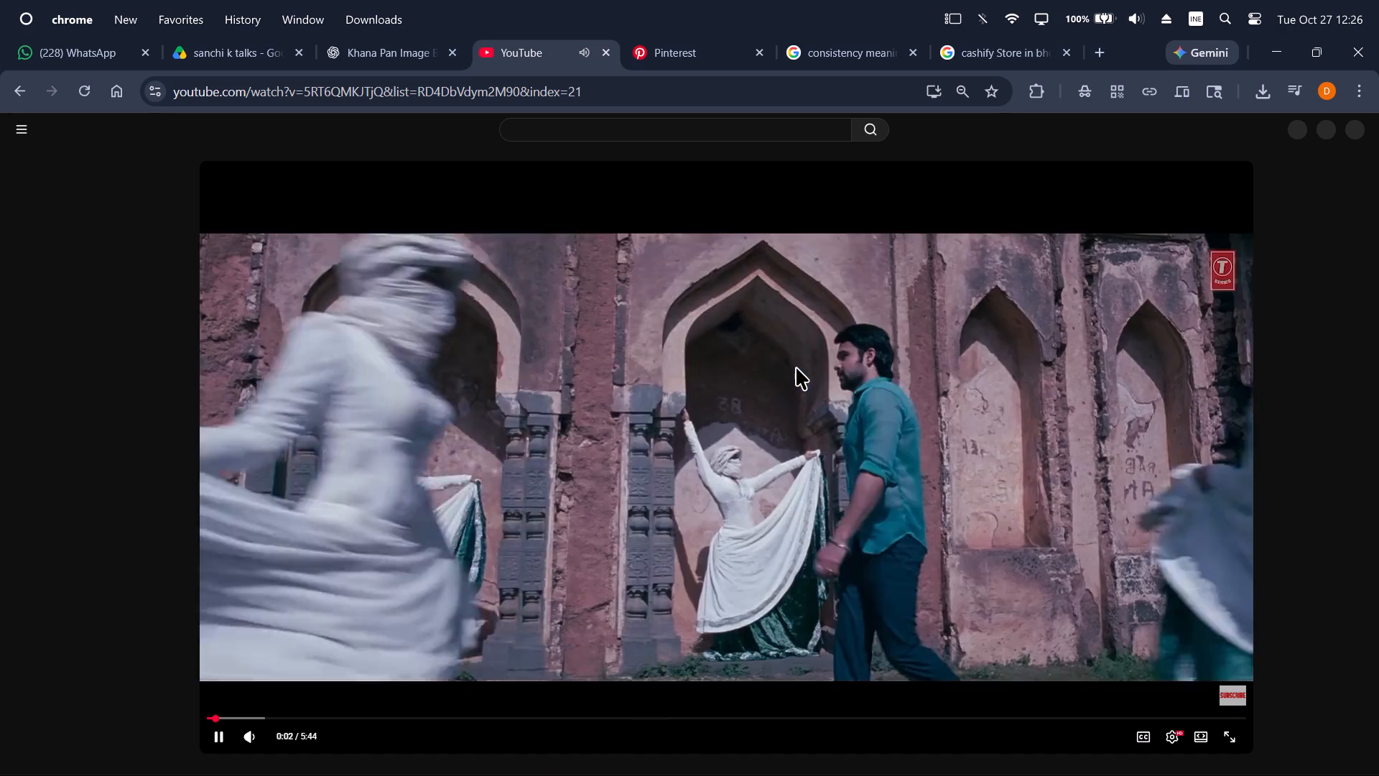
{"action": "key", "text": "alt+Tab"}
{"action": "key", "text": "alt+Tab"}
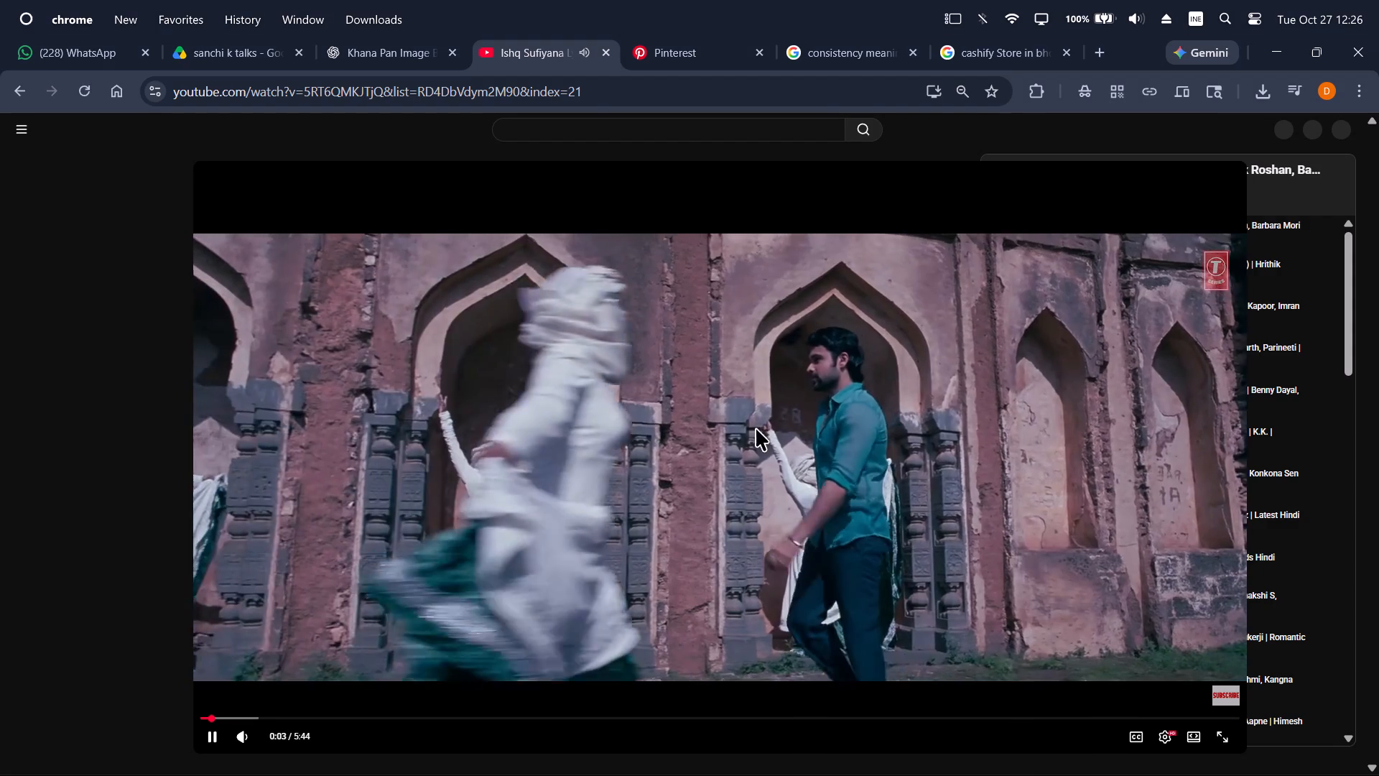
{"action": "scroll", "coordinate": [756, 428], "scroll_direction": "down", "scroll_amount": 2}
{"action": "scroll", "coordinate": [1122, 428], "scroll_direction": "up", "scroll_amount": 4}
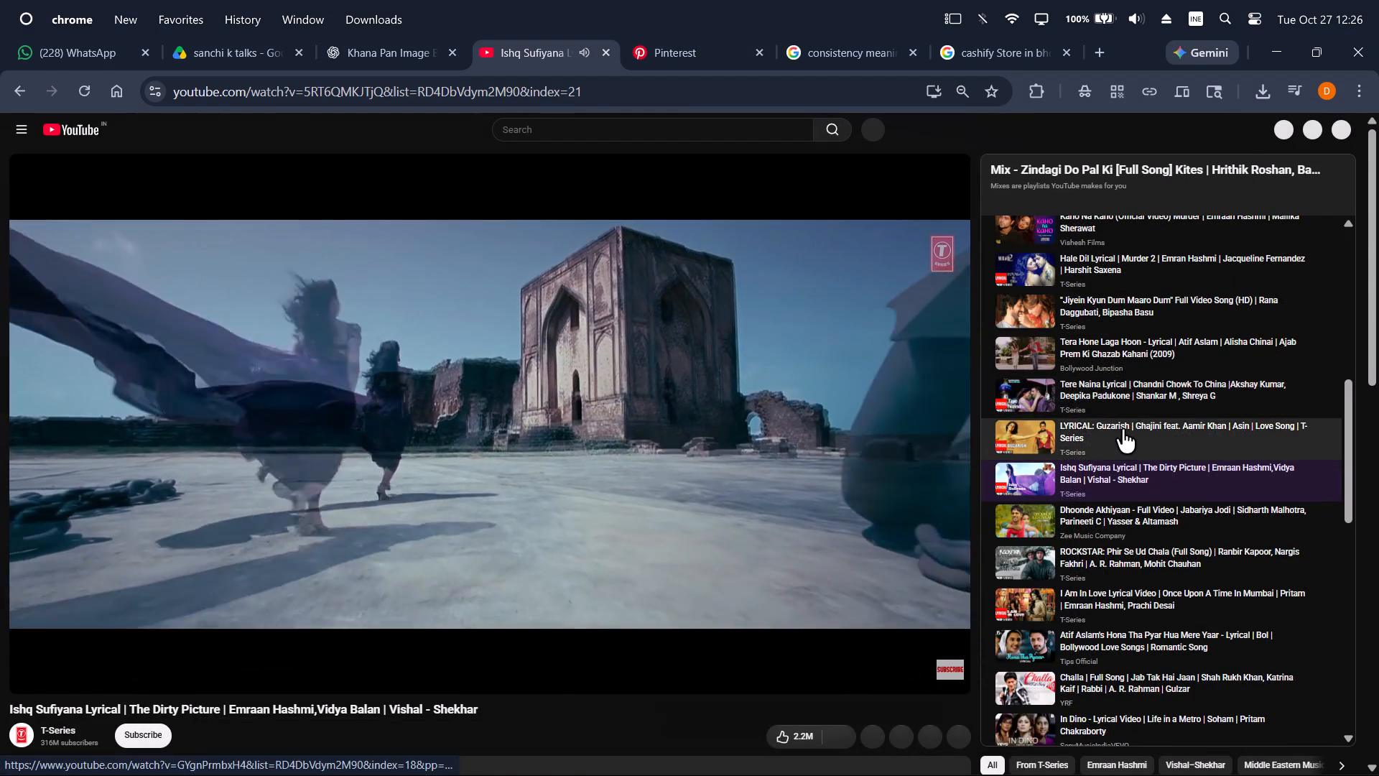
{"action": "scroll", "coordinate": [1122, 428], "scroll_direction": "up", "scroll_amount": 12}
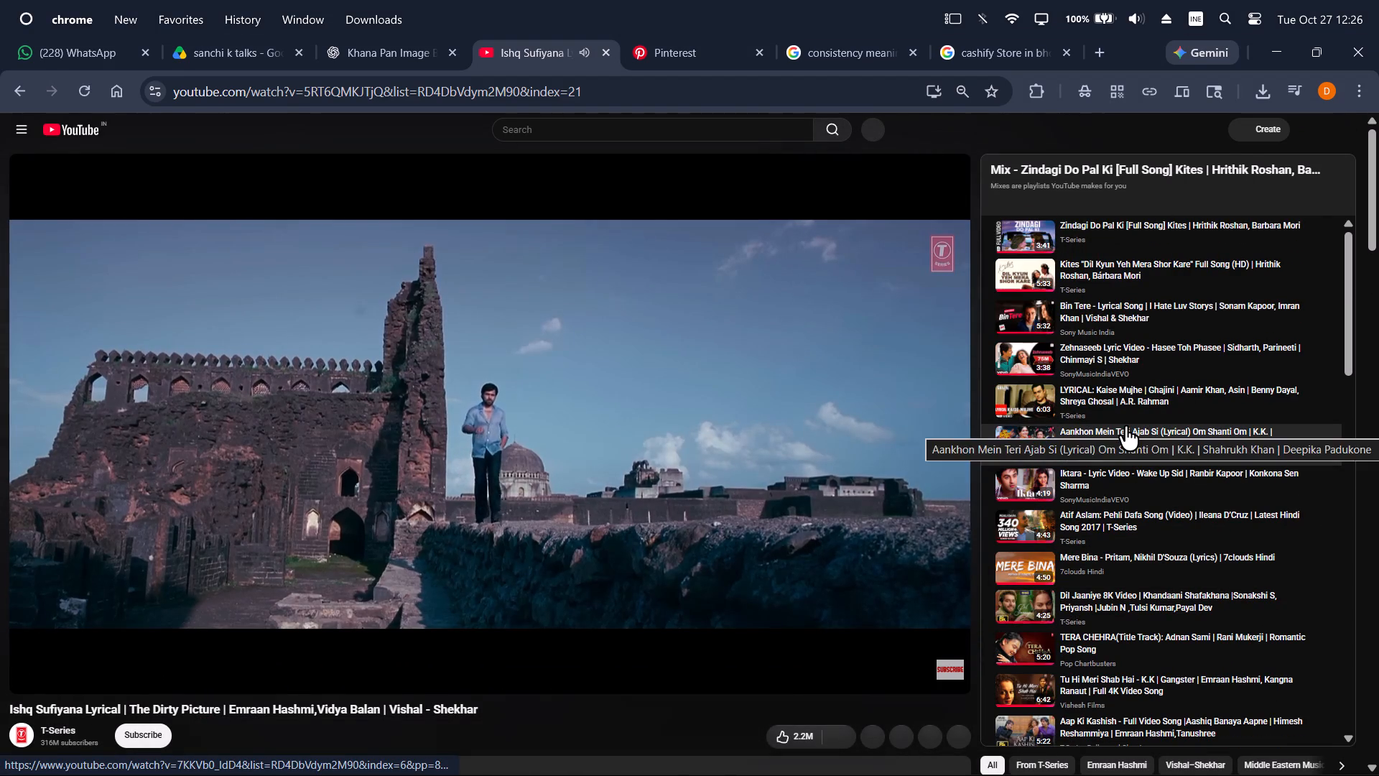
{"action": "scroll", "coordinate": [1125, 425], "scroll_direction": "up", "scroll_amount": 3, "text": "ctrl"}
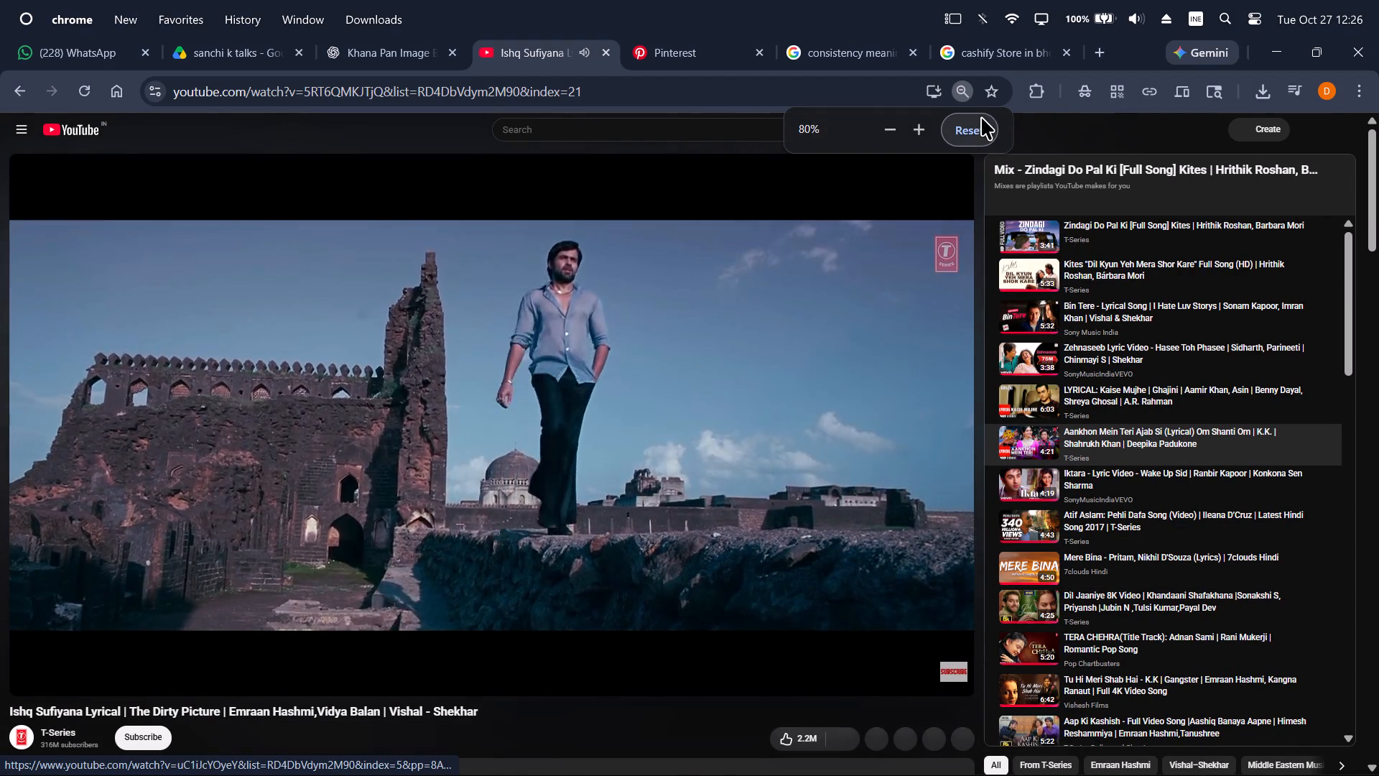
{"action": "left_click", "coordinate": [980, 119]}
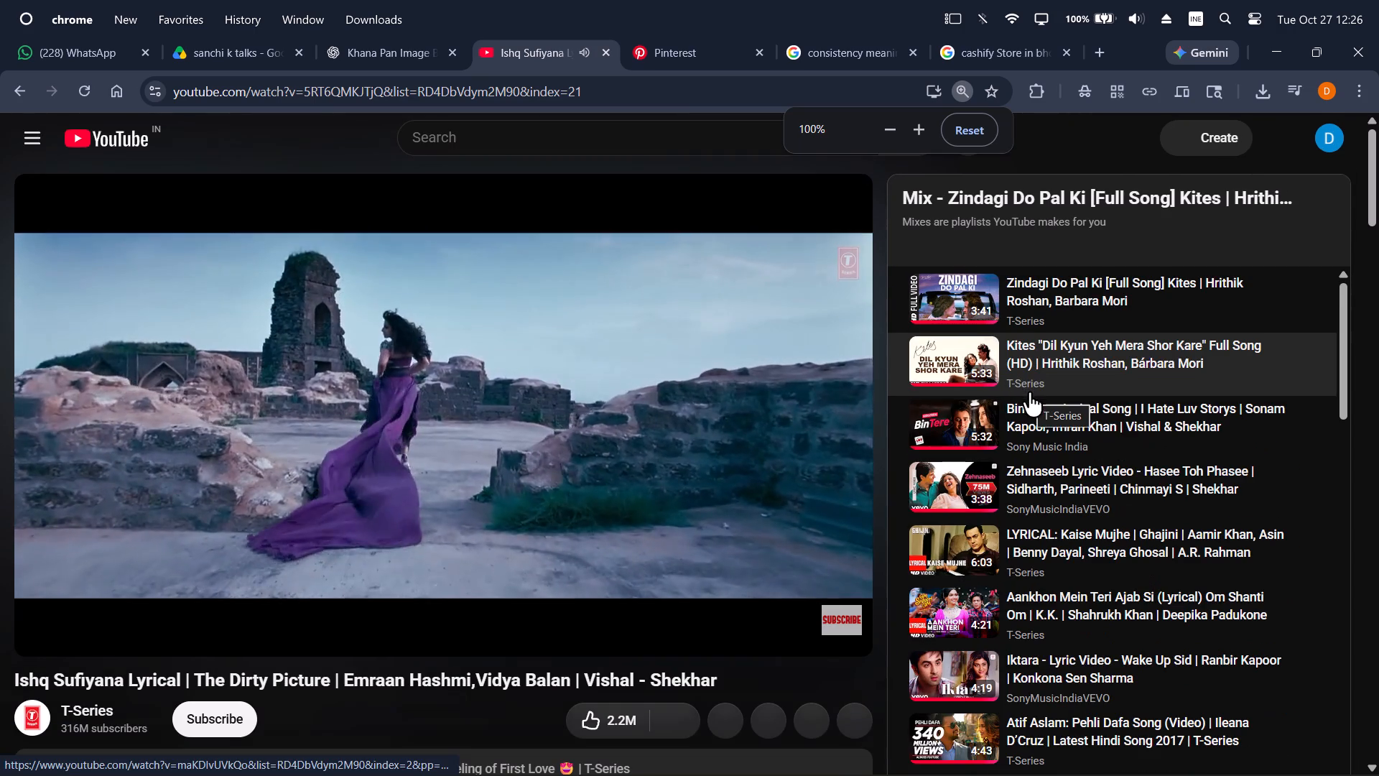
Look through the song list of the Zindagi Do Pal Ki mix and skip to the next song.
{"action": "scroll", "coordinate": [1057, 489], "scroll_direction": "down", "scroll_amount": 1}
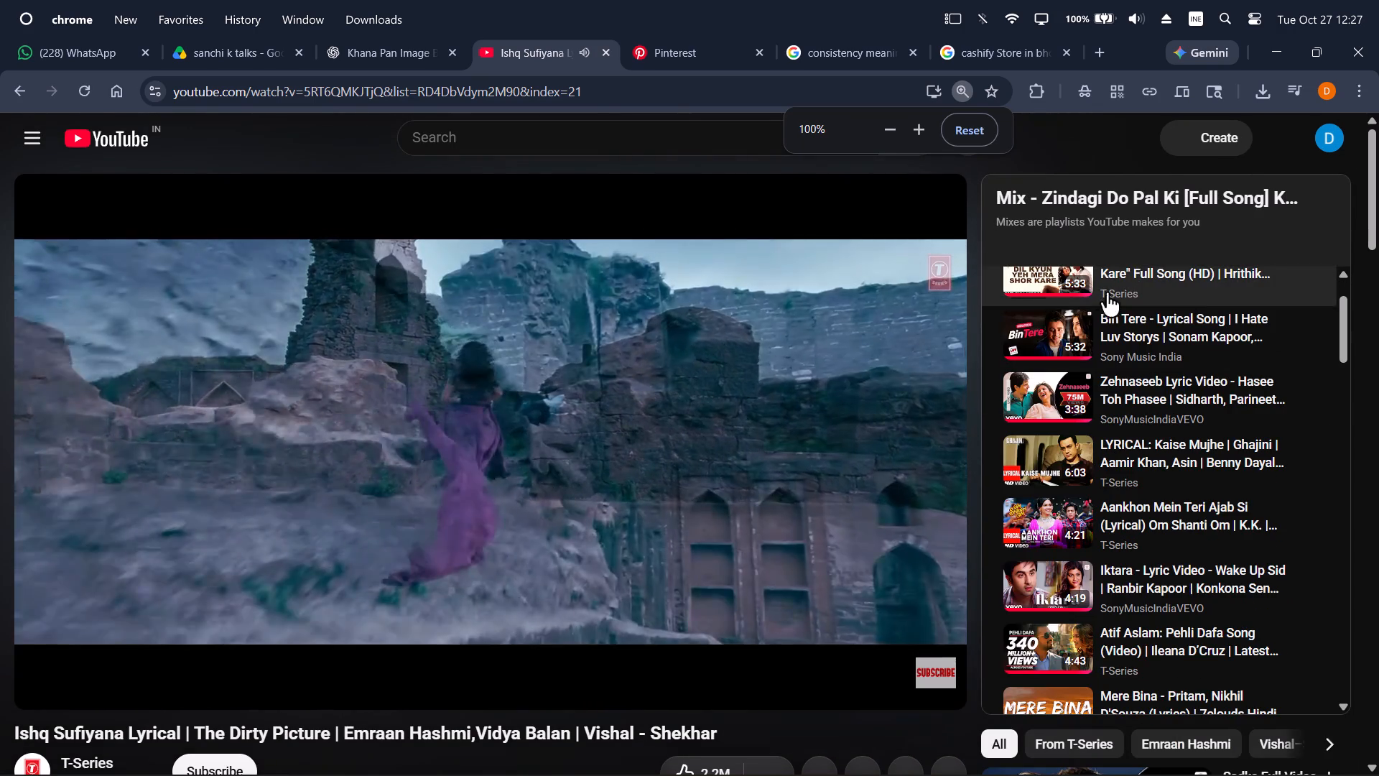
{"action": "scroll", "coordinate": [1257, 635], "scroll_direction": "down", "scroll_amount": 4}
{"action": "scroll", "coordinate": [1134, 773], "scroll_direction": "down", "scroll_amount": 7}
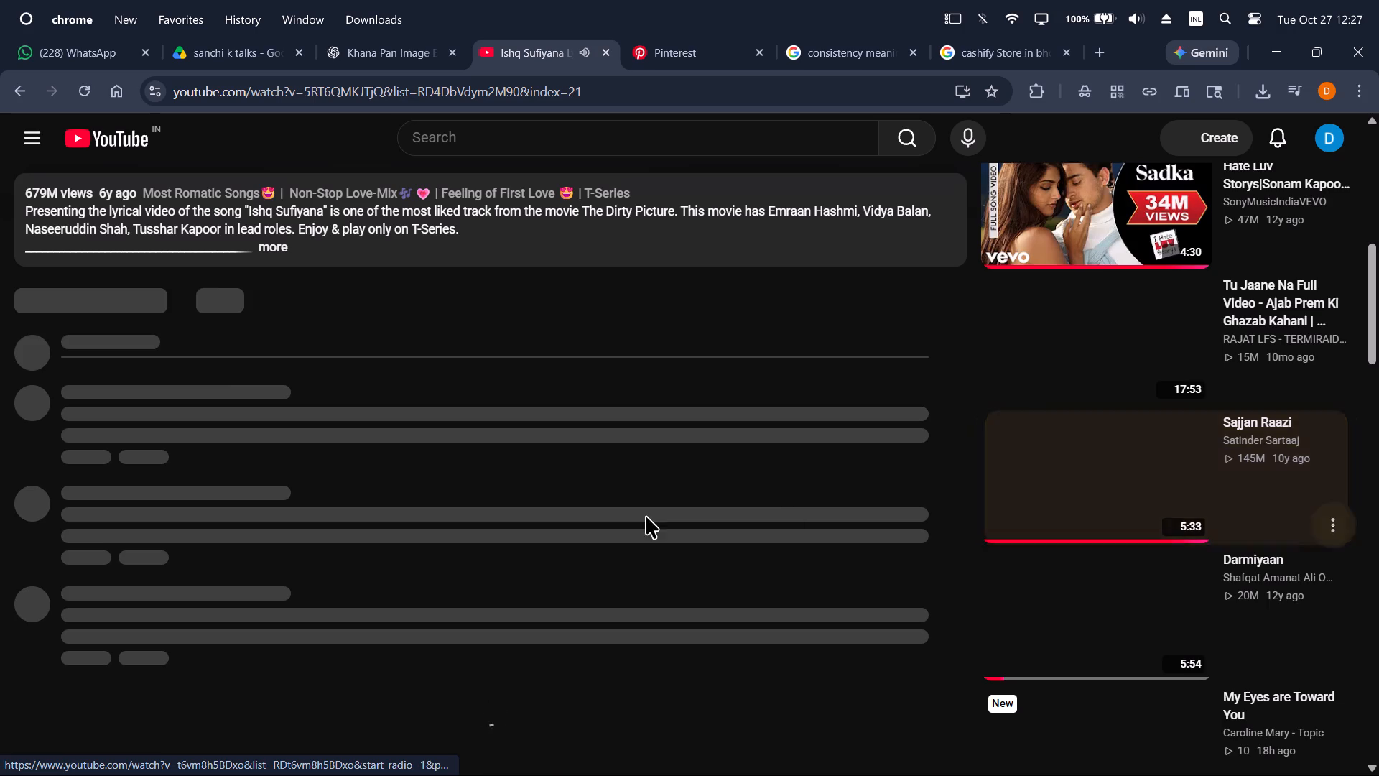
{"action": "scroll", "coordinate": [646, 516], "scroll_direction": "up", "scroll_amount": 9}
{"action": "left_click", "coordinate": [519, 394]}
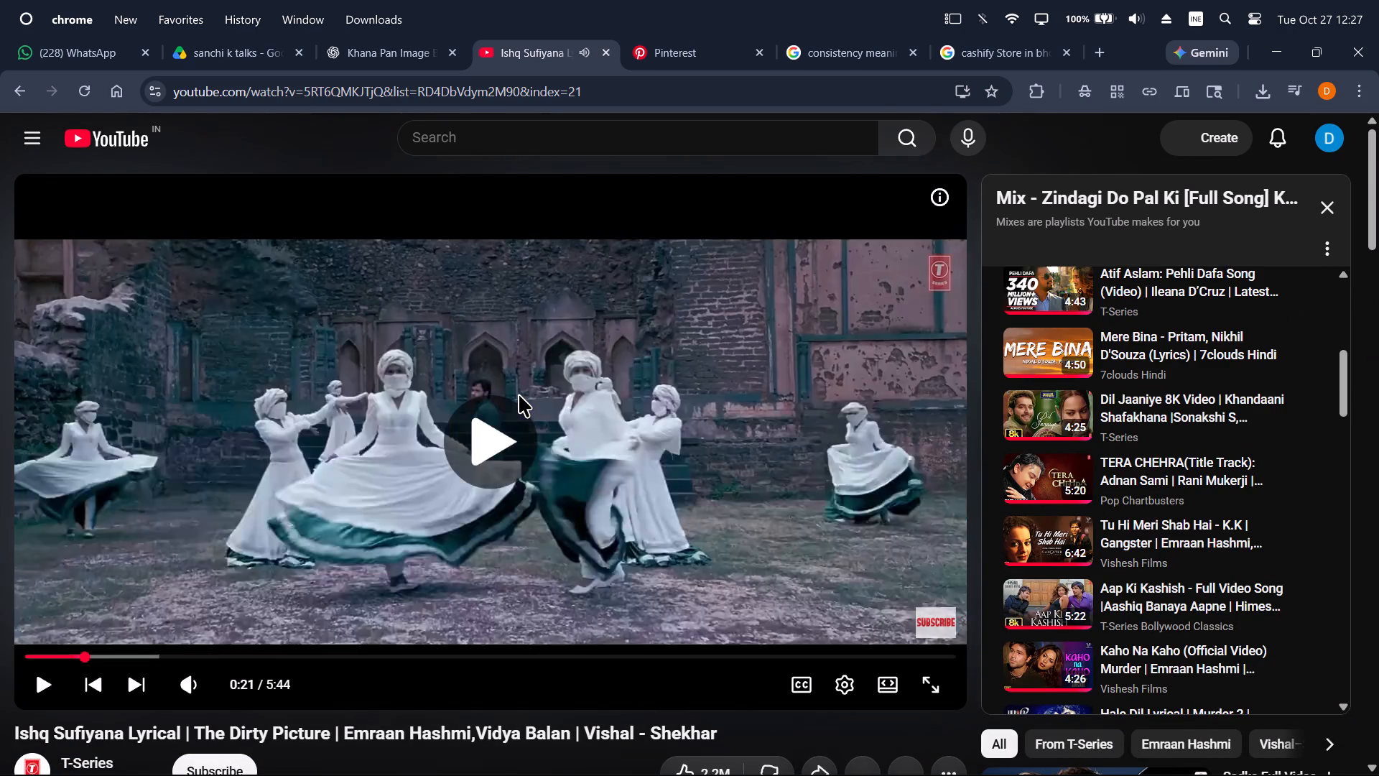
{"action": "left_click", "coordinate": [519, 394]}
{"action": "scroll", "coordinate": [1143, 502], "scroll_direction": "down", "scroll_amount": 3}
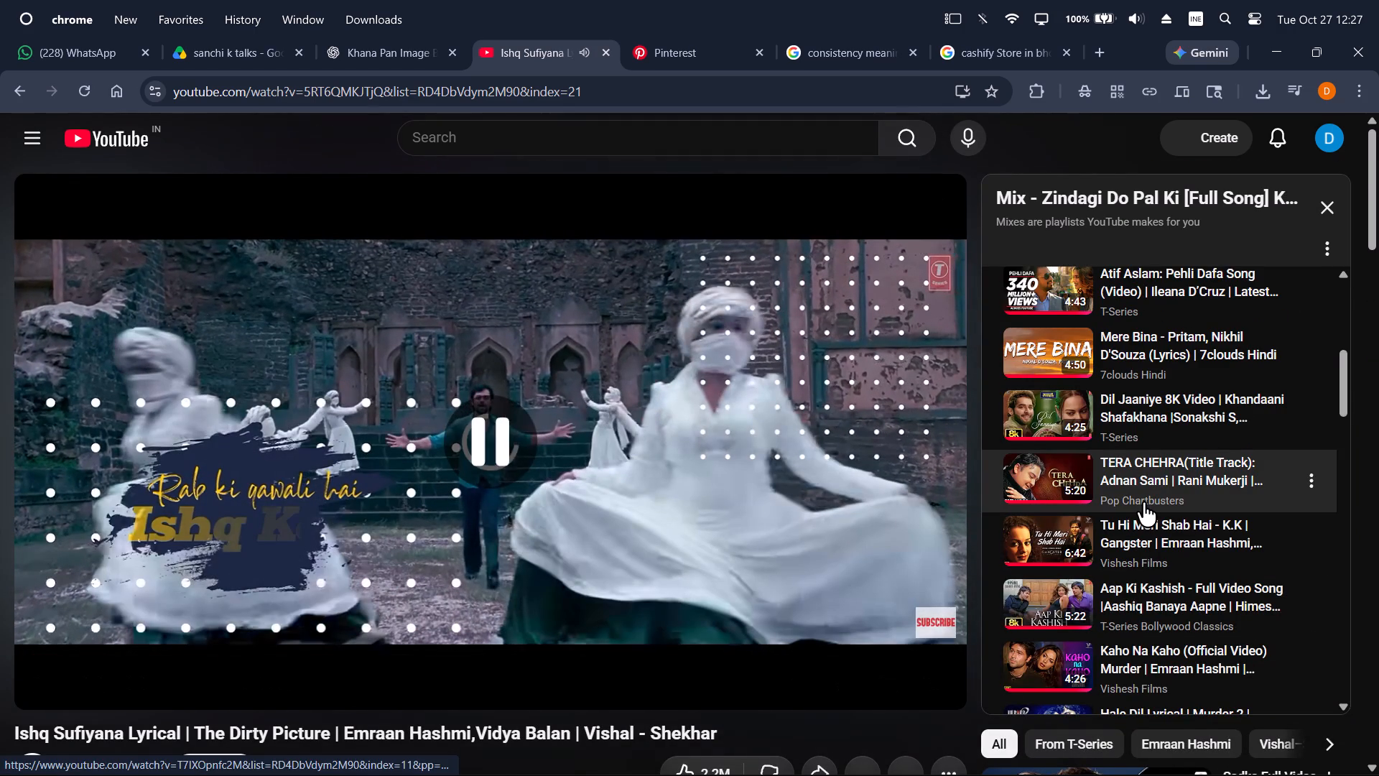
{"action": "scroll", "coordinate": [1143, 502], "scroll_direction": "up", "scroll_amount": 4}
{"action": "scroll", "coordinate": [1143, 502], "scroll_direction": "down", "scroll_amount": 5}
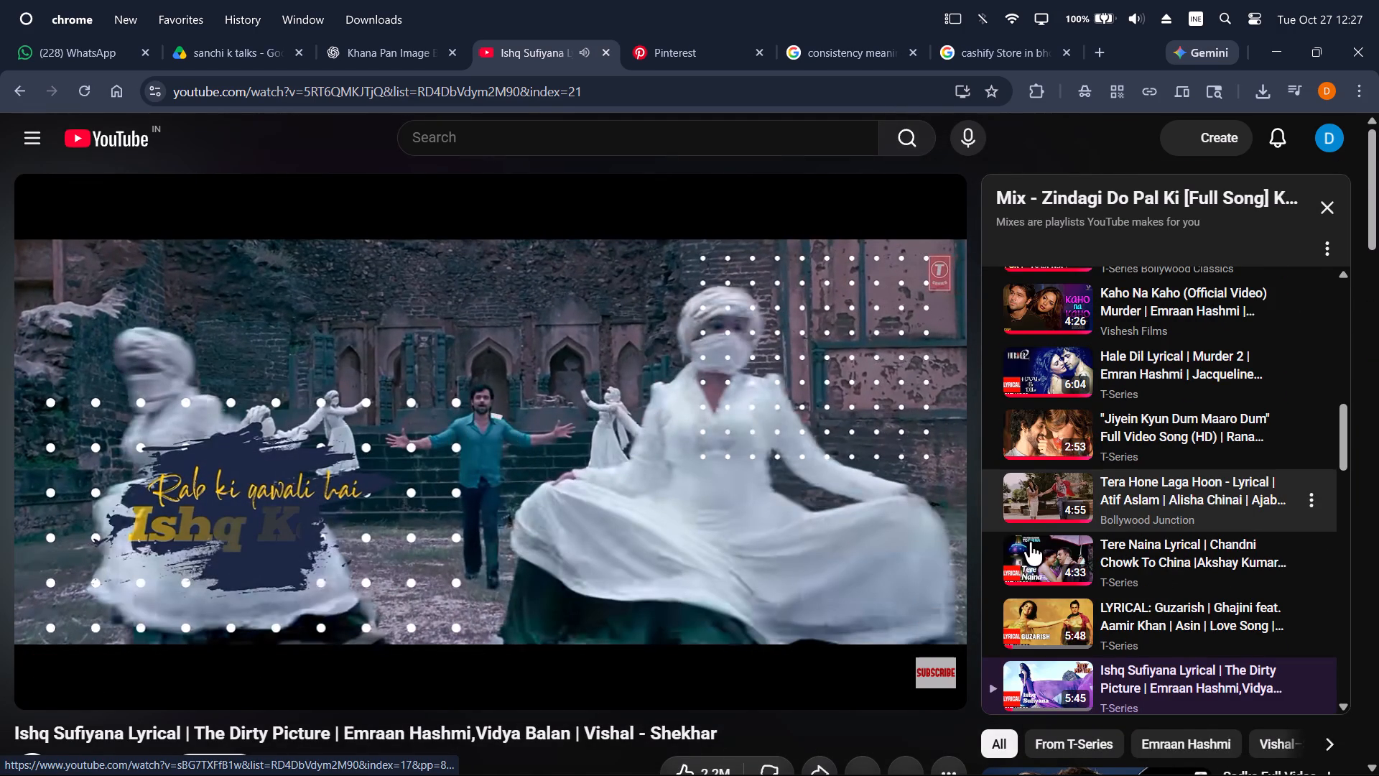
{"action": "key", "text": "shift+n"}
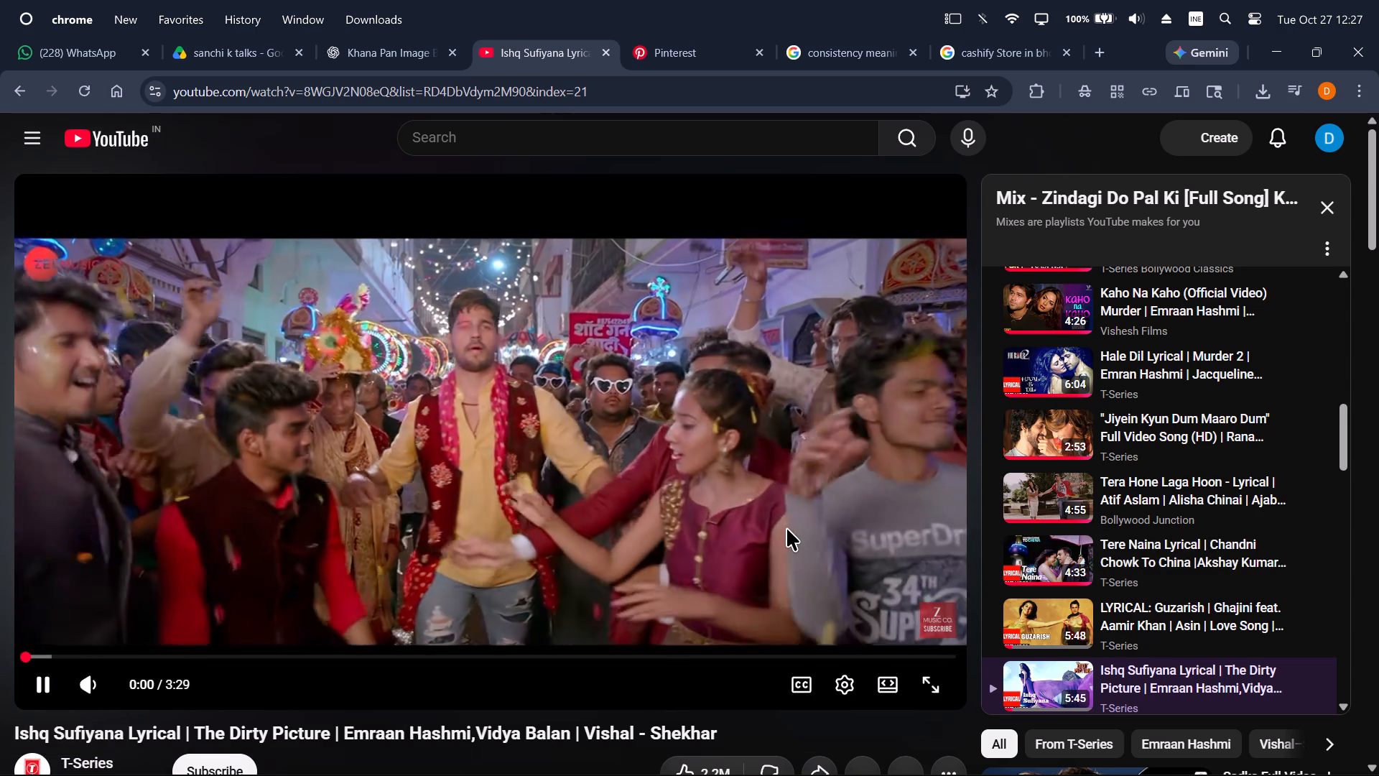
Switch to CapCut and play Timeline 06 from its start, stopping at about 8 seconds.
{"action": "key", "text": "alt+Tab"}
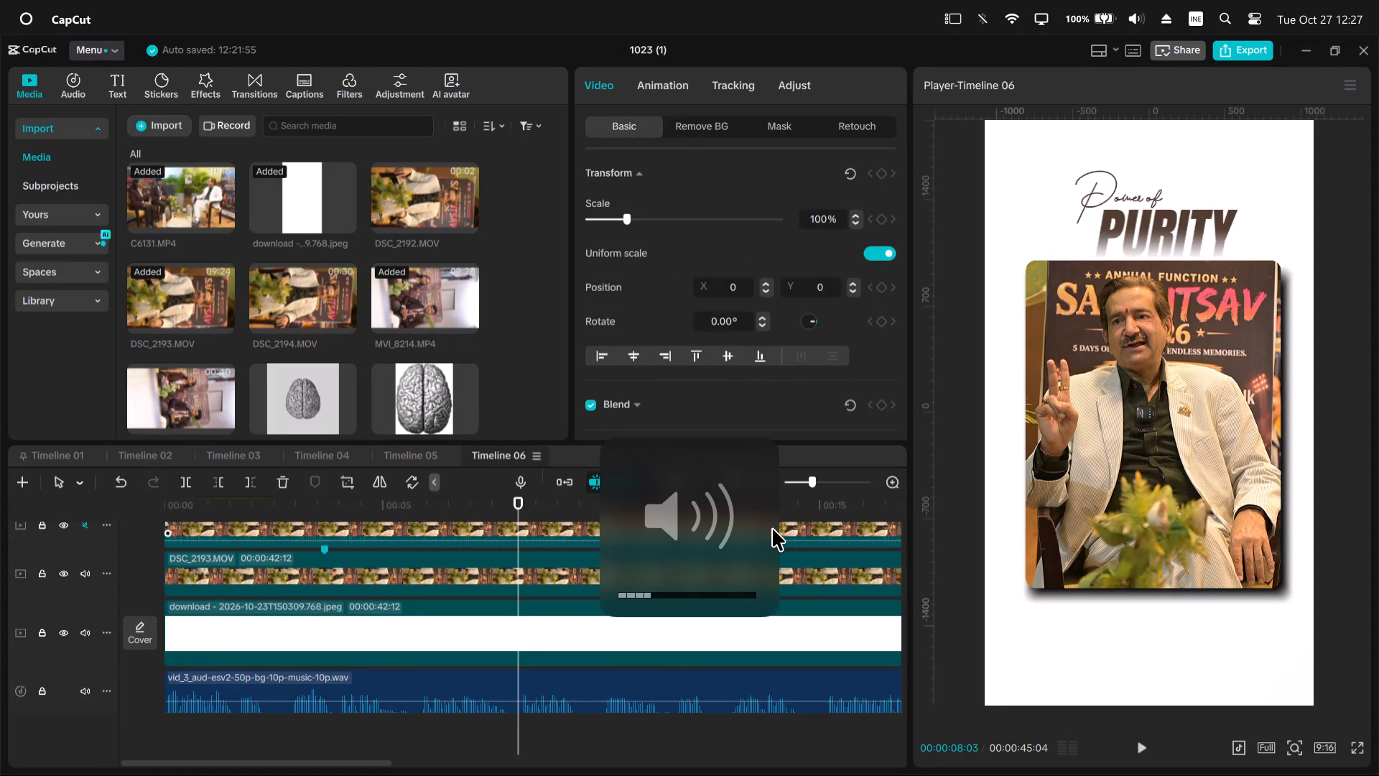
{"action": "scroll", "coordinate": [551, 616], "scroll_direction": "up", "scroll_amount": 4}
{"action": "left_click_drag", "start_coordinate": [314, 509], "coordinate": [108, 483]}
{"action": "key", "text": "space"}
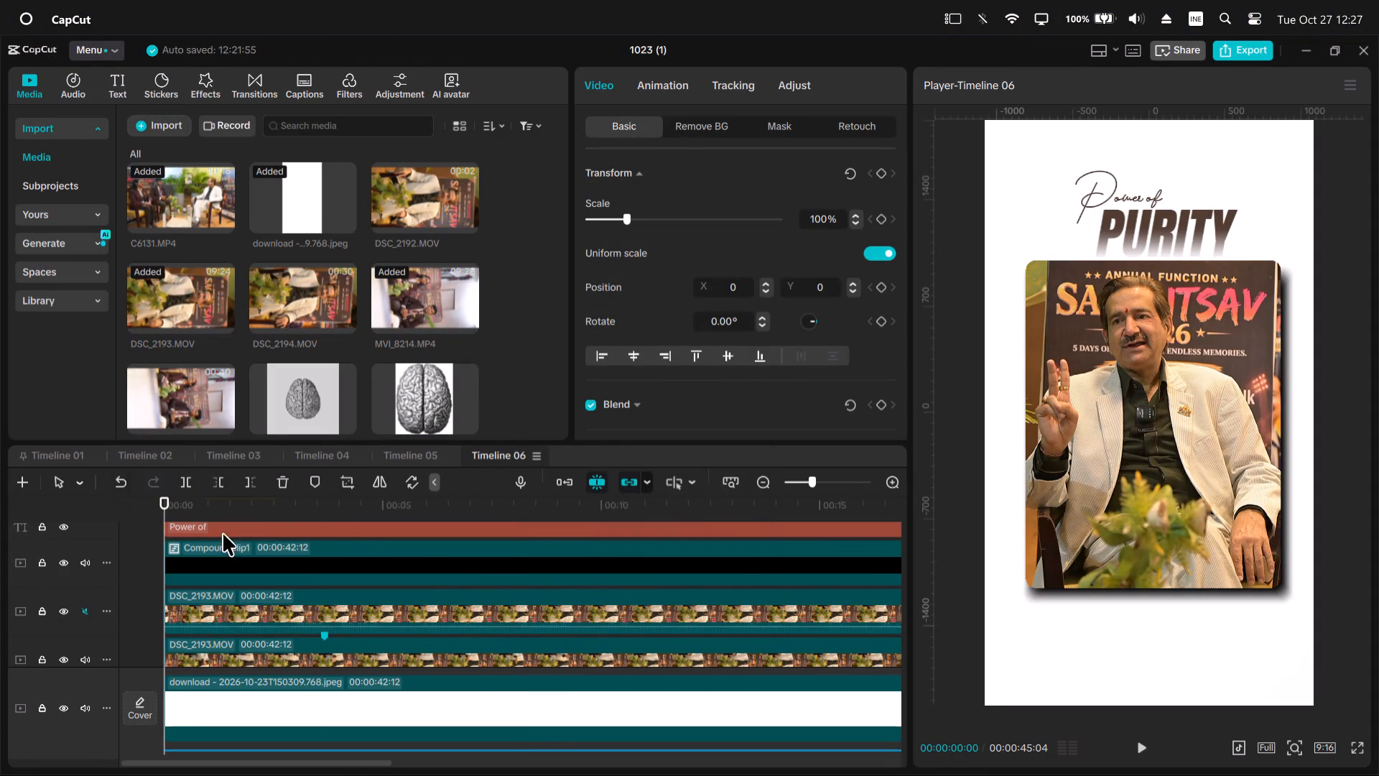
{"action": "scroll", "coordinate": [434, 583], "scroll_direction": "up", "scroll_amount": 4}
{"action": "key", "text": "space"}
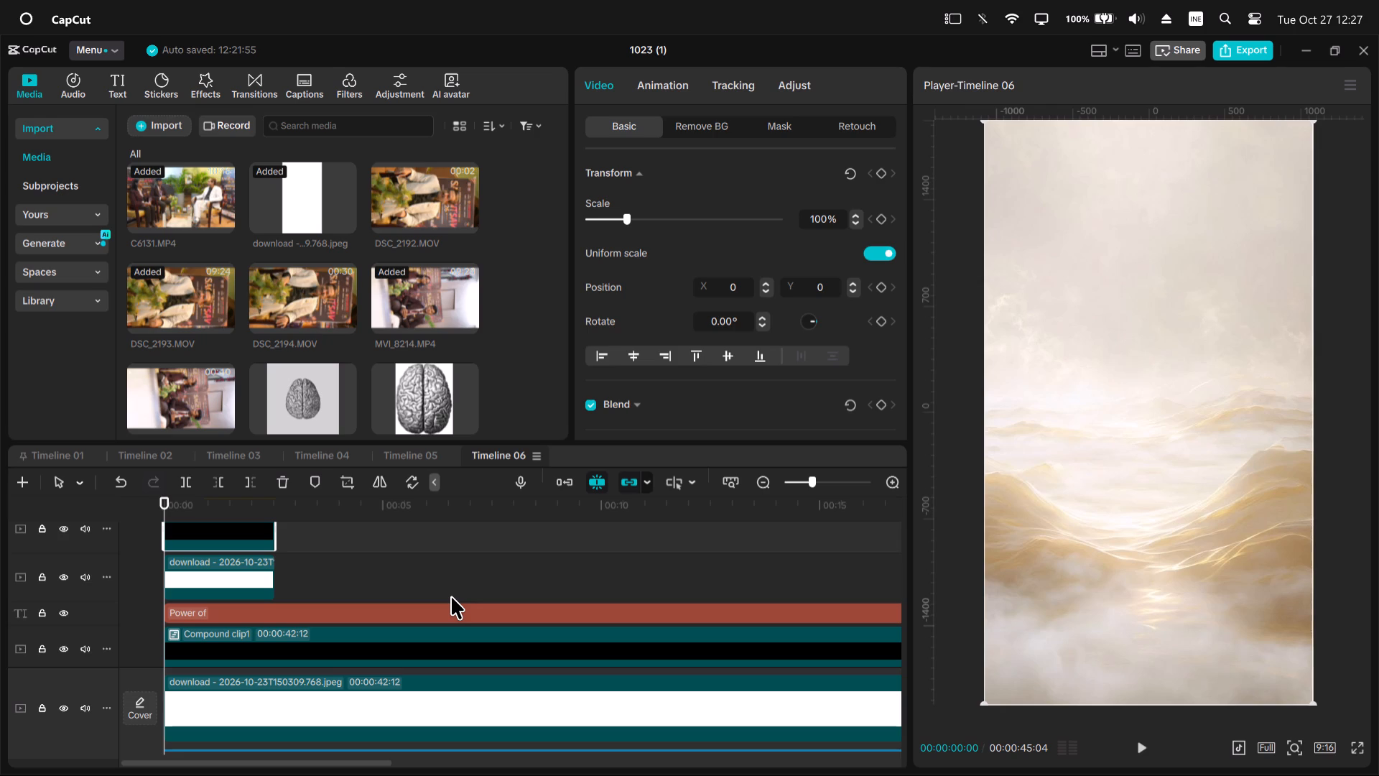
{"action": "key", "text": "space"}
{"action": "scroll", "coordinate": [402, 590], "scroll_direction": "up", "scroll_amount": 5, "text": "ctrl"}
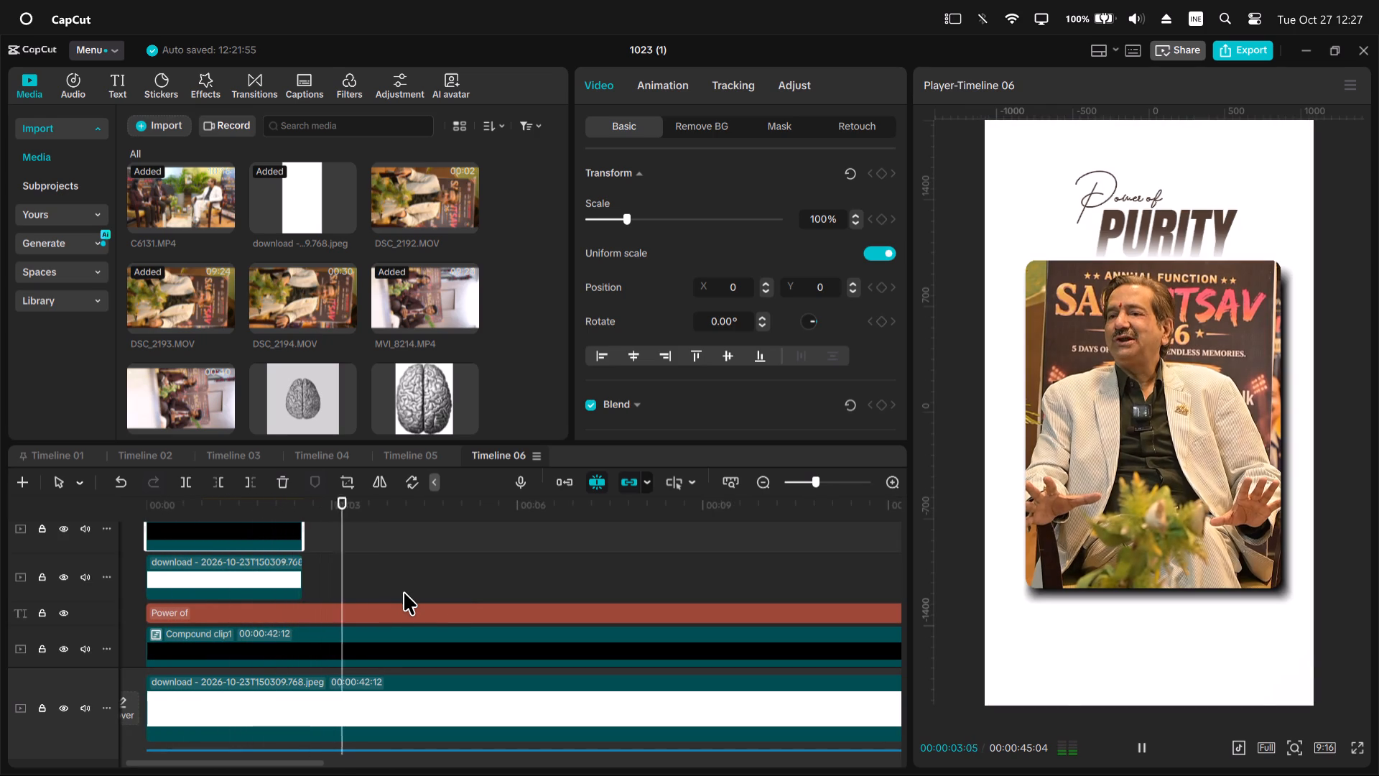
{"action": "scroll", "coordinate": [390, 603], "scroll_direction": "down", "scroll_amount": 4, "text": "ctrl"}
{"action": "scroll", "coordinate": [465, 625], "scroll_direction": "down", "scroll_amount": 7}
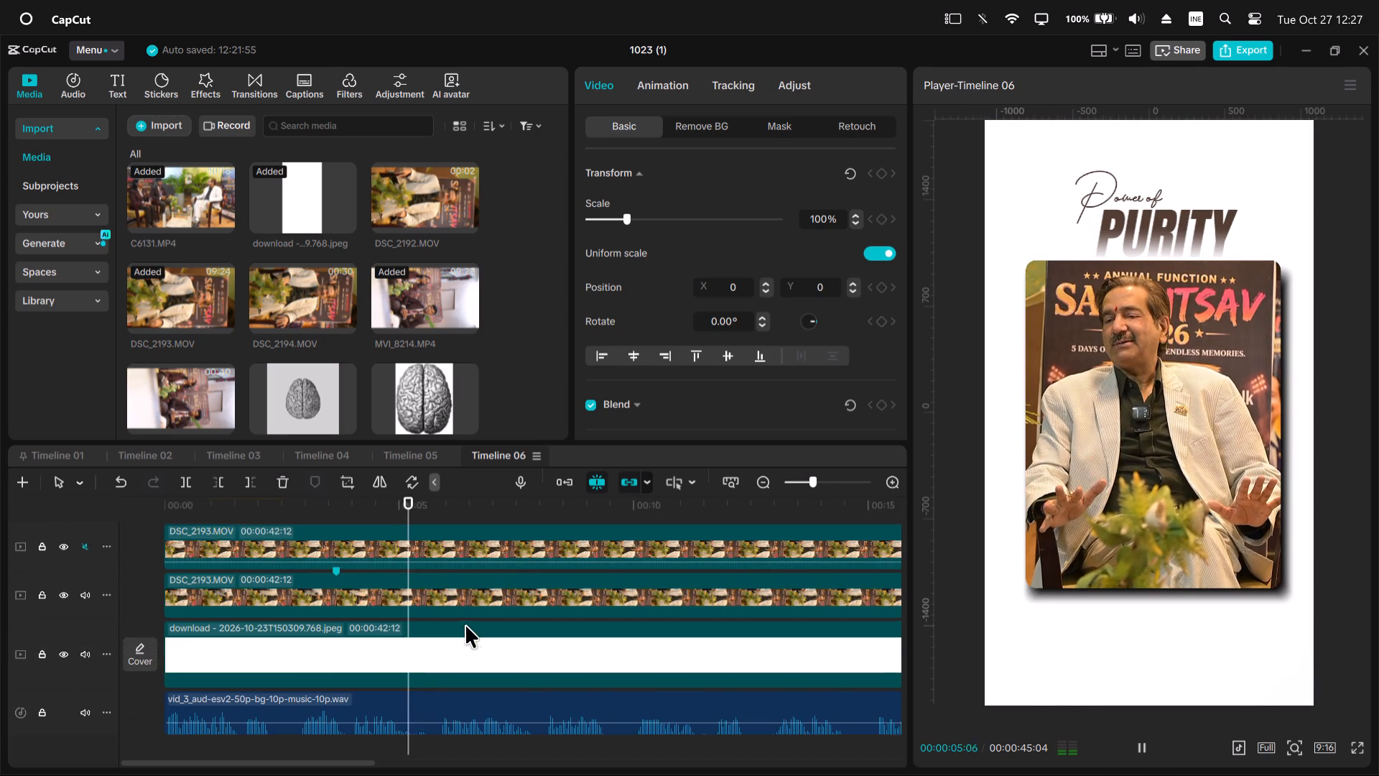
{"action": "scroll", "coordinate": [465, 625], "scroll_direction": "down", "scroll_amount": 7}
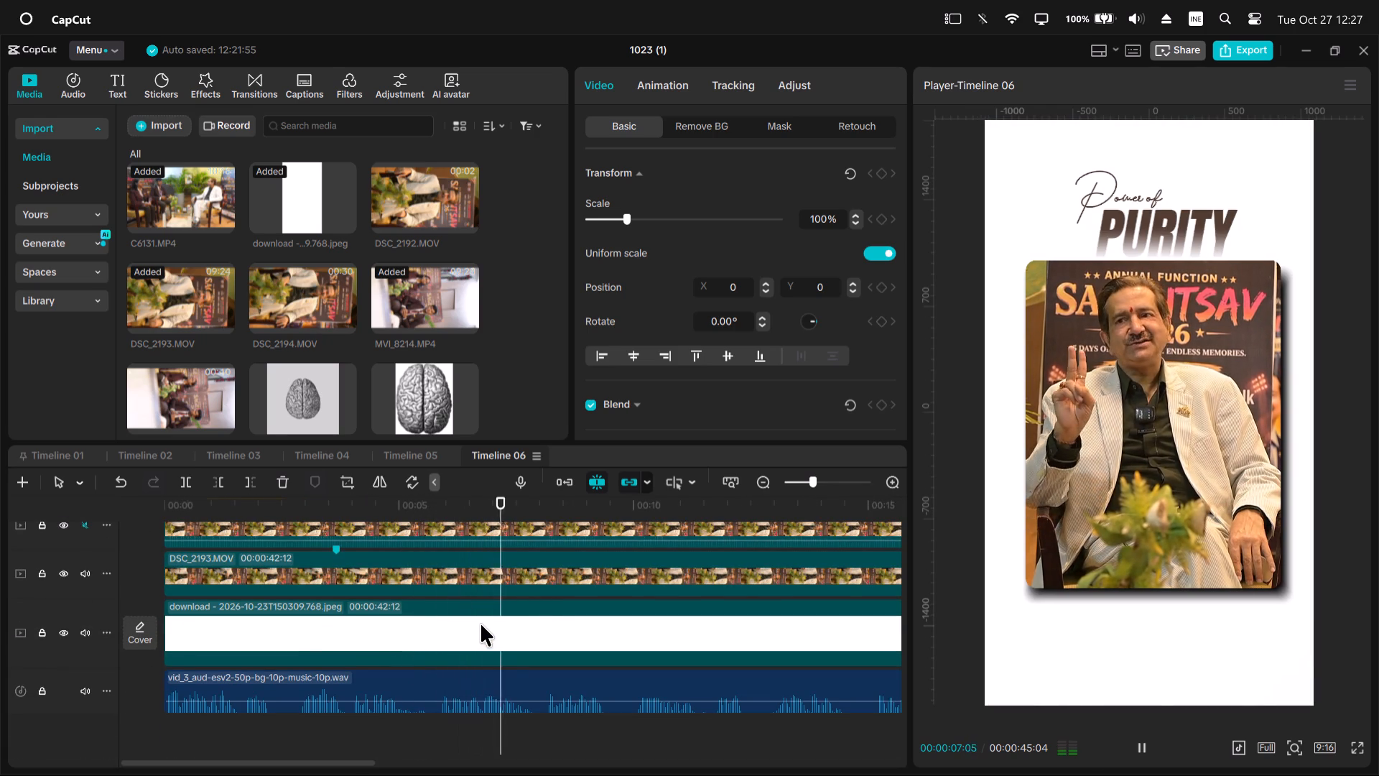
{"action": "key", "text": "space"}
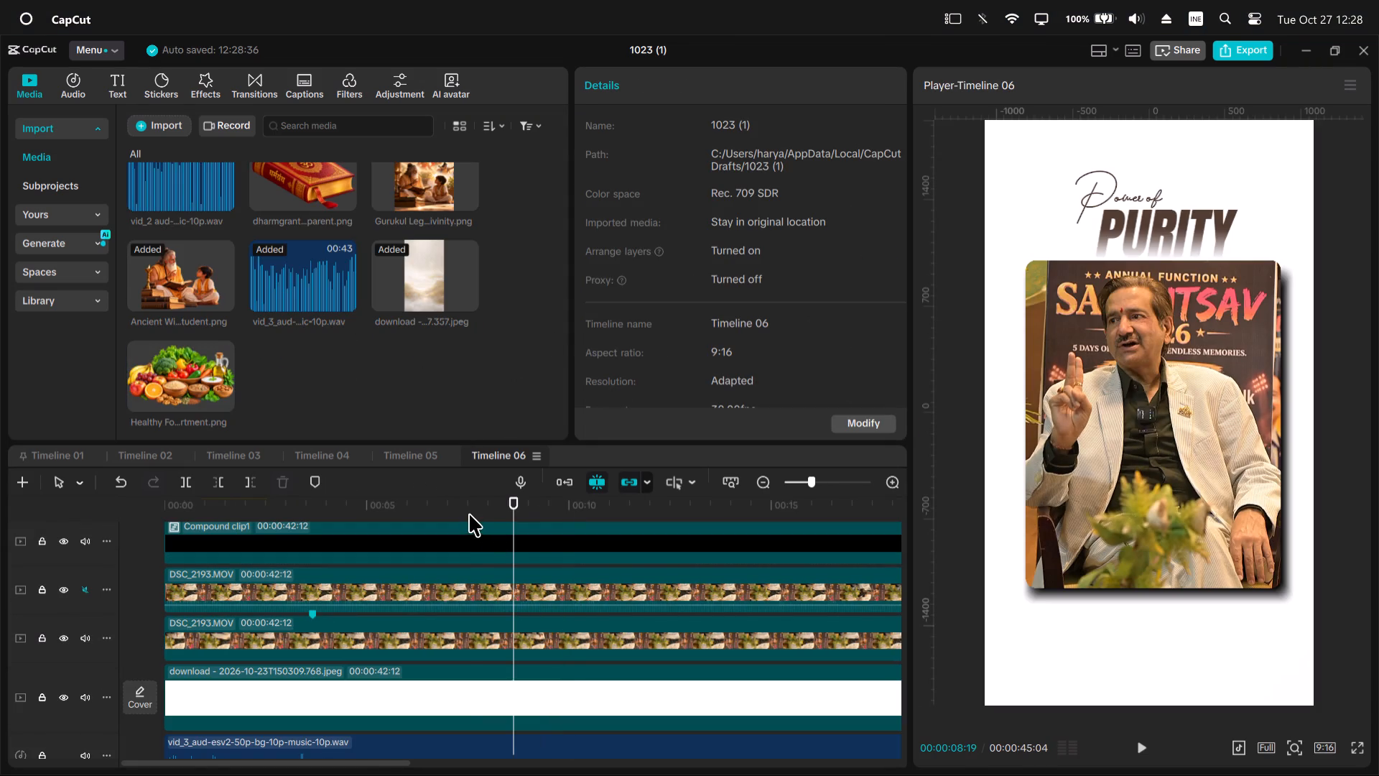
Play a moment around 8 seconds in Timeline 06 and park the playhead at 00:00:08:00.
{"action": "left_click", "coordinate": [469, 514]}
{"action": "key", "text": "space"}
{"action": "scroll", "coordinate": [521, 576], "scroll_direction": "up", "scroll_amount": 3, "text": "ctrl"}
{"action": "key", "text": "space"}
{"action": "scroll", "coordinate": [521, 576], "scroll_direction": "down", "scroll_amount": 4}
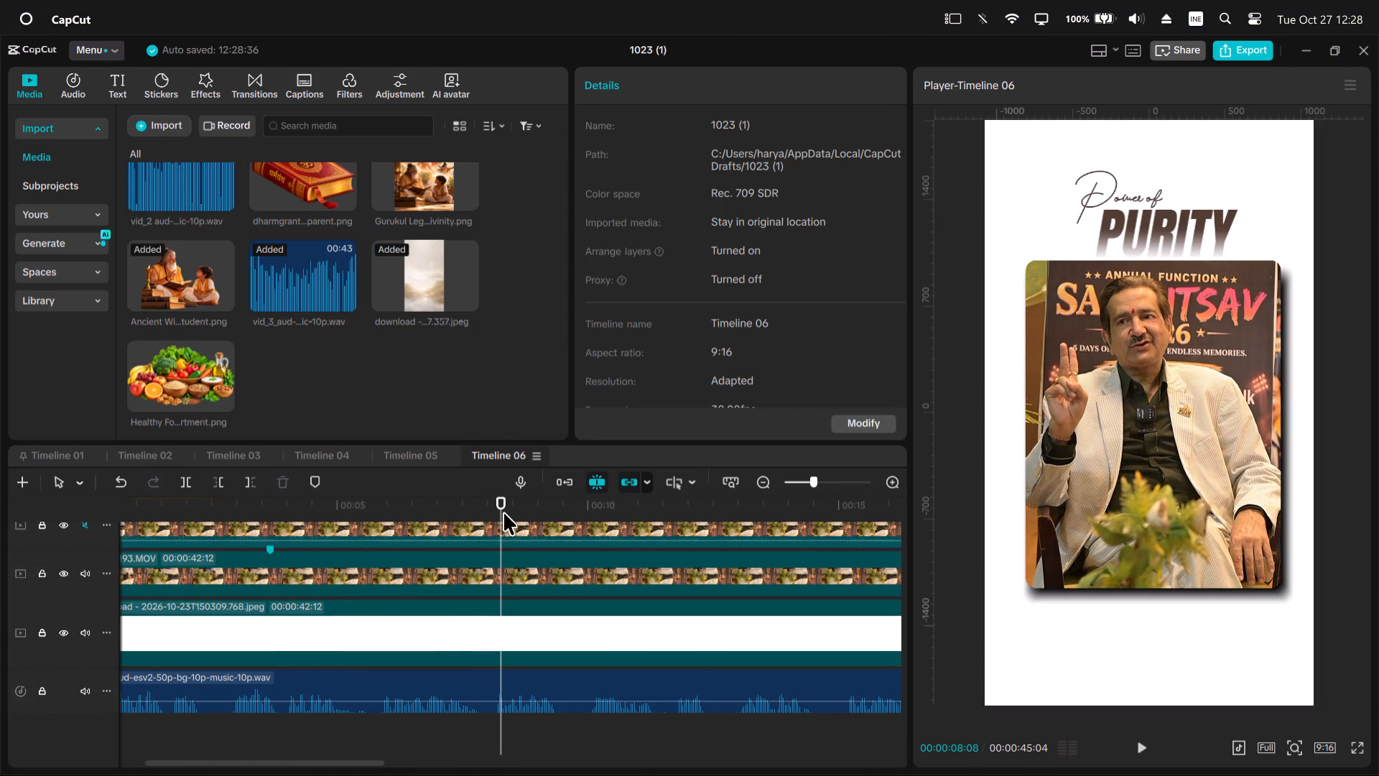
{"action": "left_click_drag", "start_coordinate": [501, 511], "coordinate": [488, 508]}
{"action": "scroll", "coordinate": [503, 576], "scroll_direction": "down", "scroll_amount": 8, "text": "ctrl"}
{"action": "scroll", "coordinate": [492, 624], "scroll_direction": "up", "scroll_amount": 8}
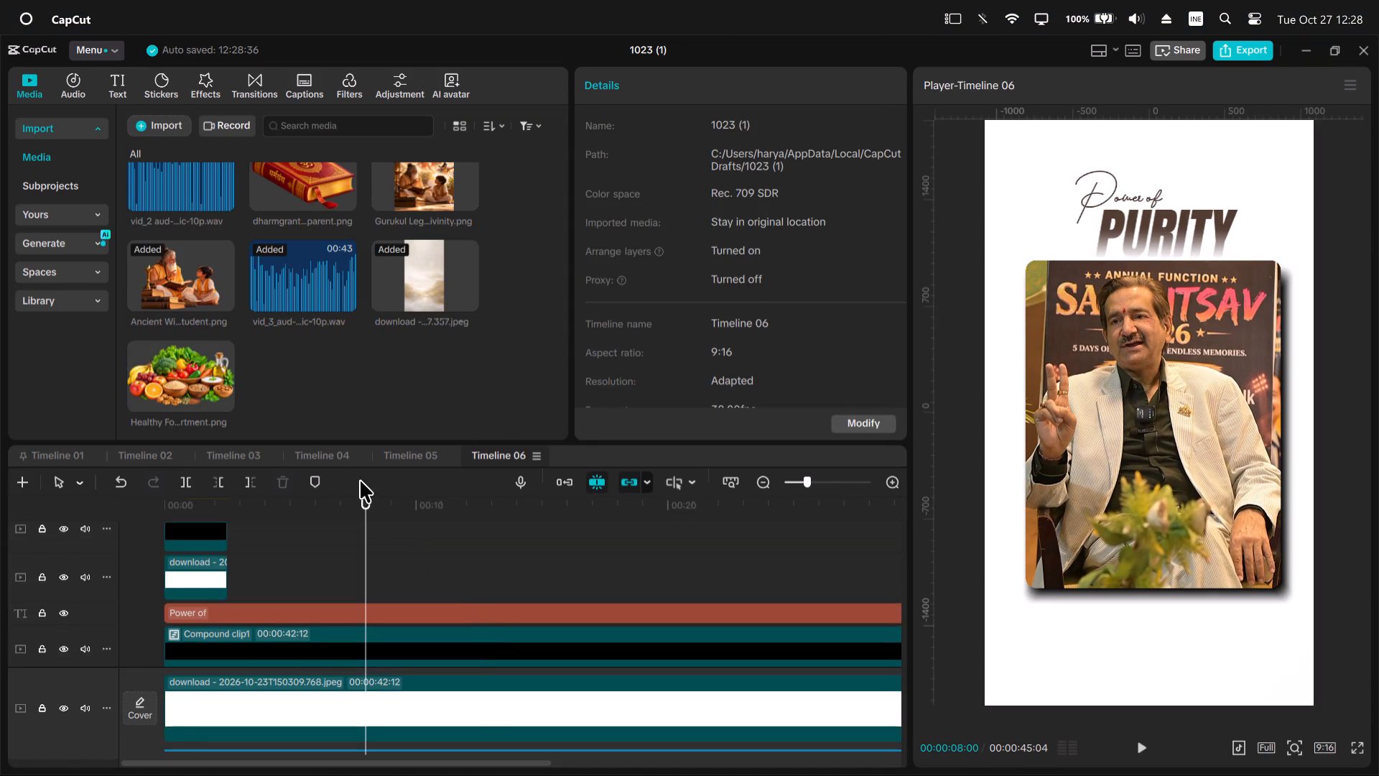
Copy the first short white background image clip from Timeline 05 and paste it into Timeline 06 at 00:00:08:00.
{"action": "left_click", "coordinate": [392, 456]}
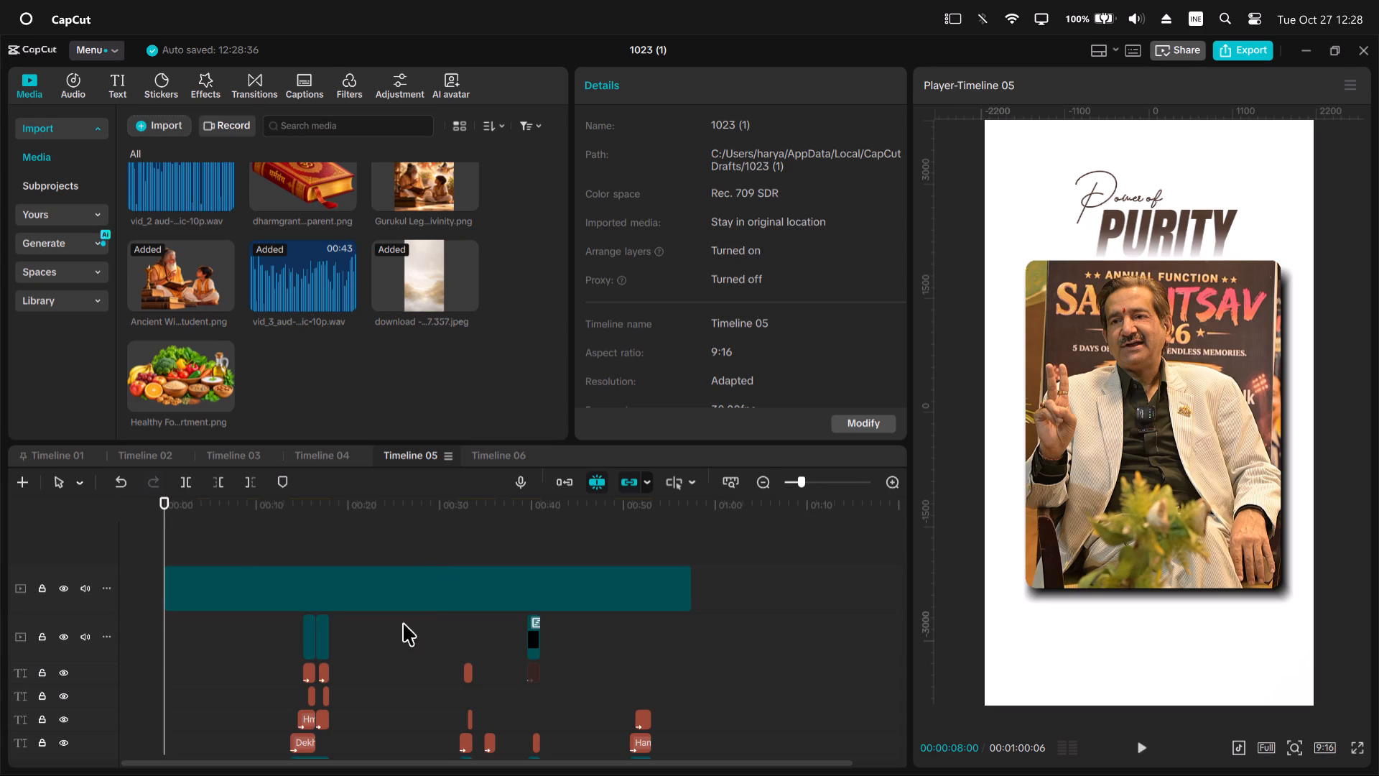
{"action": "scroll", "coordinate": [399, 637], "scroll_direction": "down", "scroll_amount": 4}
{"action": "scroll", "coordinate": [335, 648], "scroll_direction": "down", "scroll_amount": 4}
{"action": "left_click", "coordinate": [320, 610]}
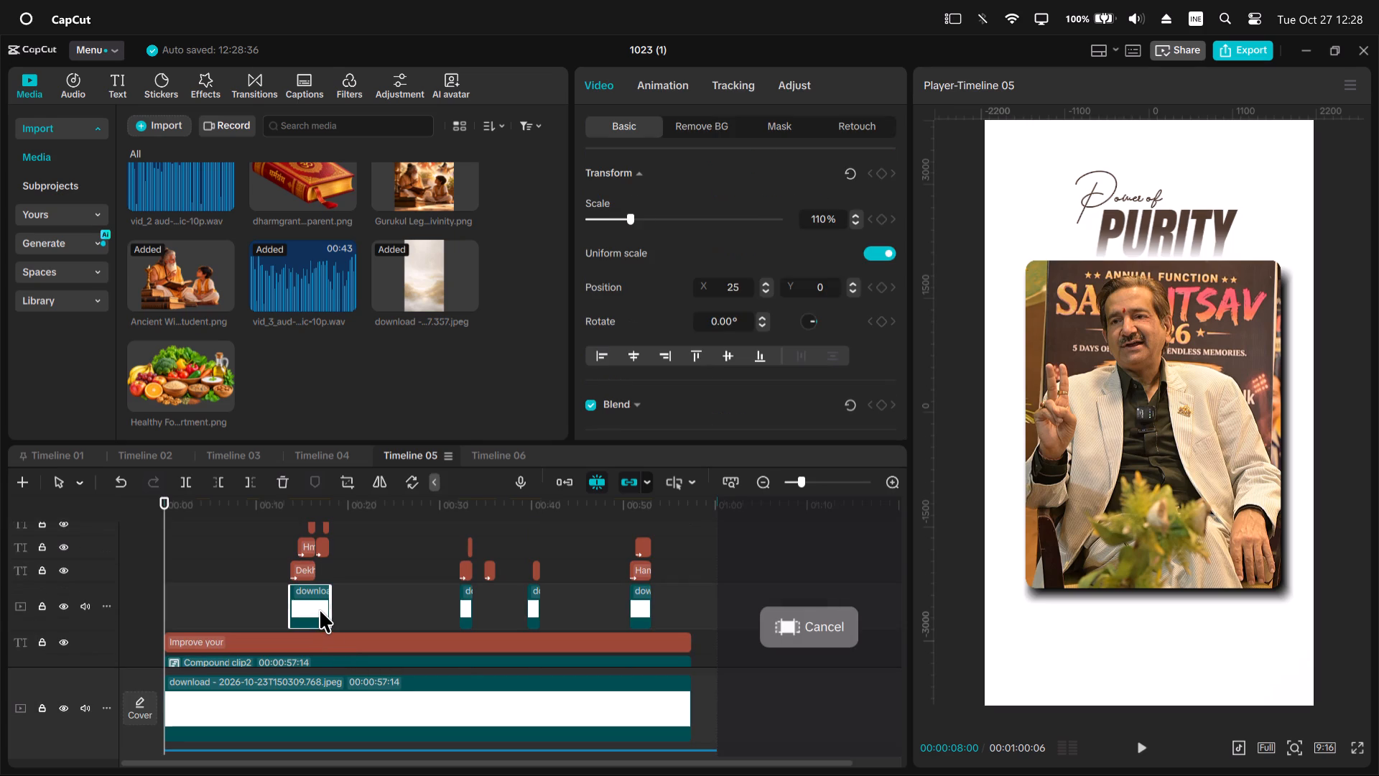
{"action": "key", "text": "ctrl+c"}
{"action": "left_click", "coordinate": [491, 448]}
{"action": "key", "text": "ctrl+v"}
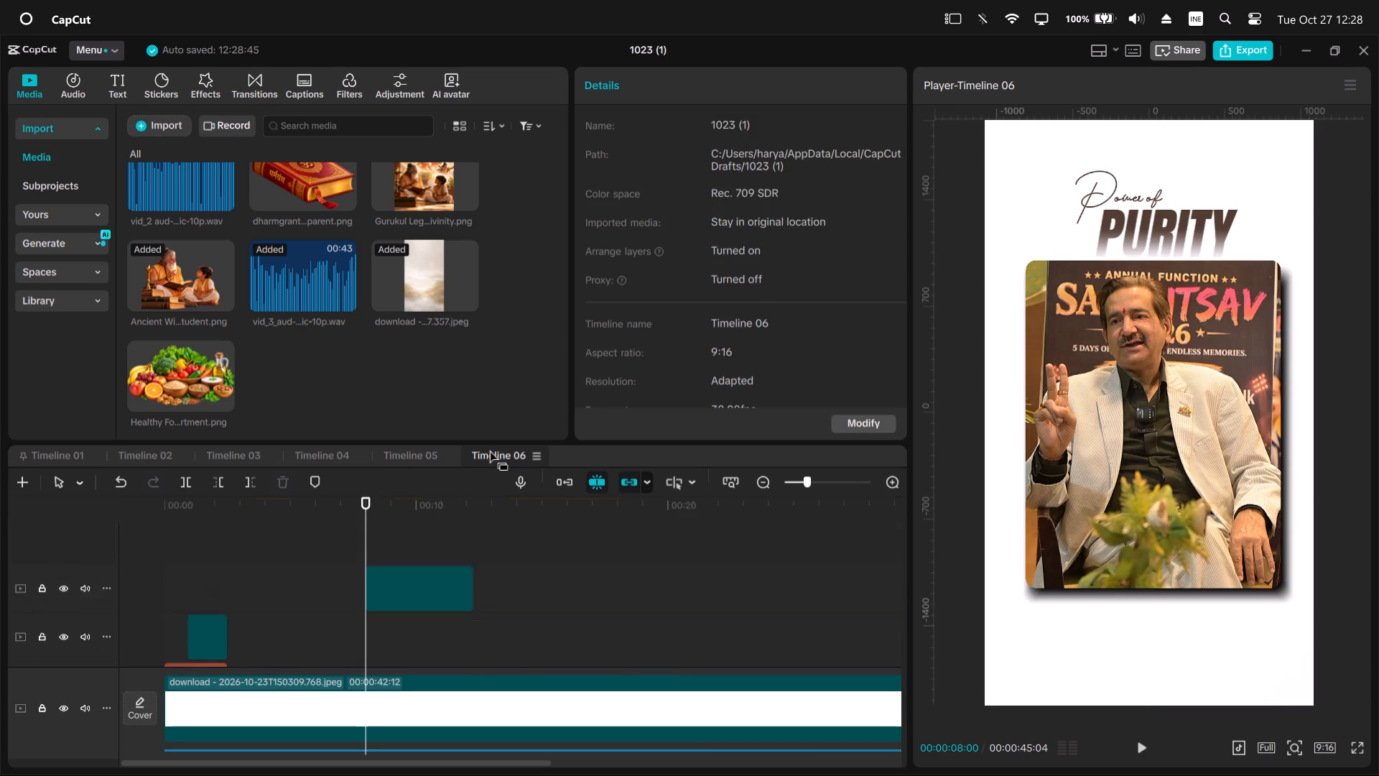
Move the pasted white clip onto the intro white clip's track, just above the "Power of" title, starting at 00:00:08:00.
{"action": "scroll", "coordinate": [456, 525], "scroll_direction": "down", "scroll_amount": 3}
{"action": "scroll", "coordinate": [430, 582], "scroll_direction": "up", "scroll_amount": 2}
{"action": "left_click_drag", "start_coordinate": [428, 582], "coordinate": [416, 647]}
{"action": "scroll", "coordinate": [421, 627], "scroll_direction": "down", "scroll_amount": 4}
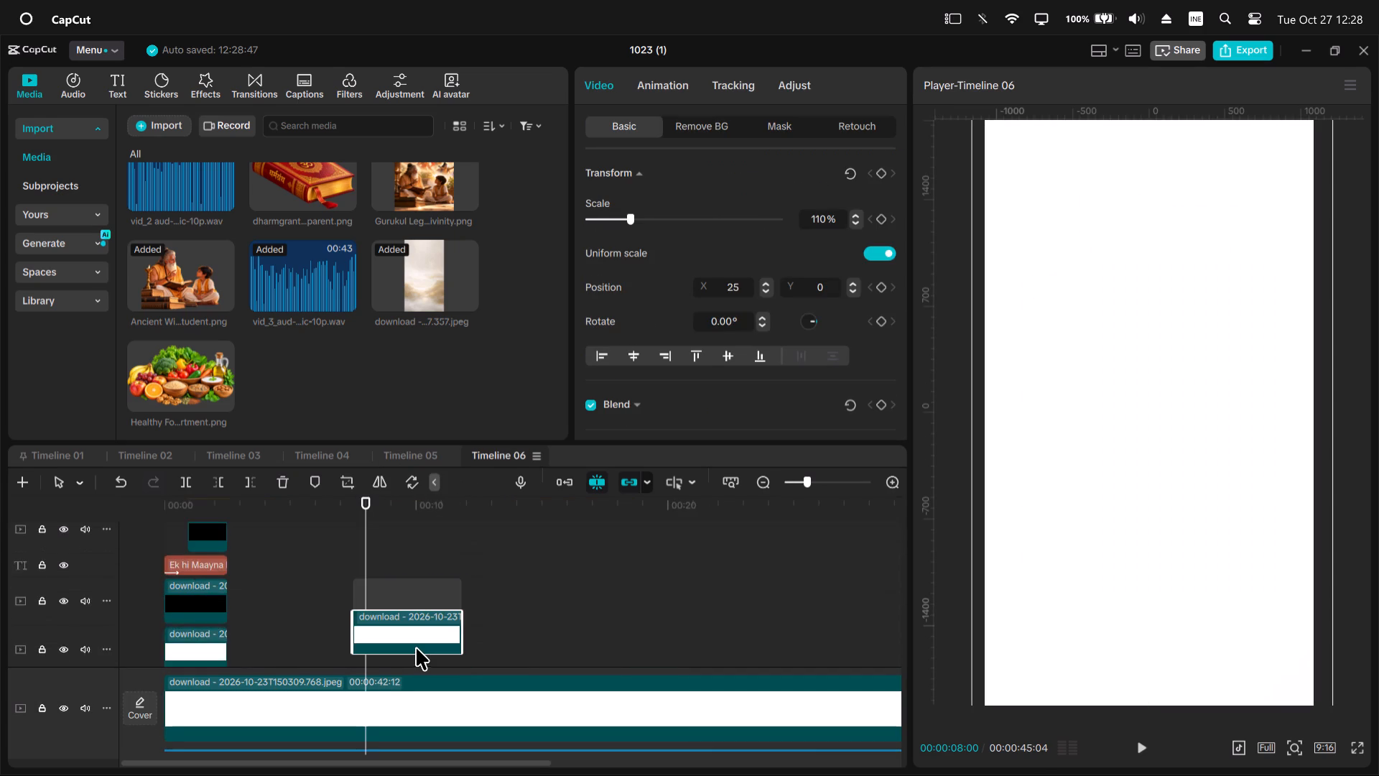
{"action": "left_click_drag", "start_coordinate": [416, 647], "coordinate": [431, 565]}
{"action": "scroll", "coordinate": [417, 645], "scroll_direction": "down", "scroll_amount": 5}
{"action": "scroll", "coordinate": [431, 565], "scroll_direction": "down", "scroll_amount": 8, "text": "ctrl"}
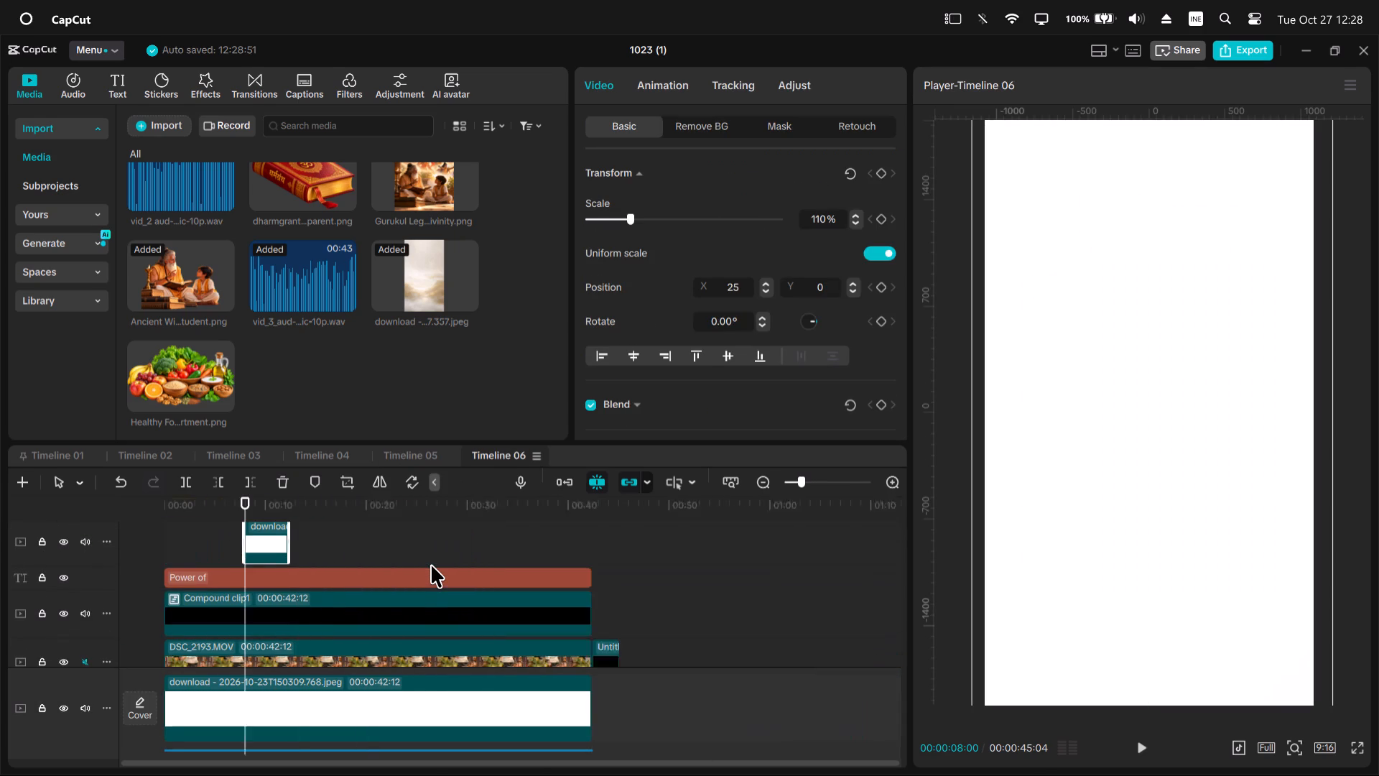
{"action": "scroll", "coordinate": [431, 565], "scroll_direction": "up", "scroll_amount": 14, "text": "ctrl"}
{"action": "scroll", "coordinate": [371, 581], "scroll_direction": "right", "scroll_amount": 1}
{"action": "scroll", "coordinate": [381, 593], "scroll_direction": "up", "scroll_amount": 1}
{"action": "scroll", "coordinate": [382, 593], "scroll_direction": "right", "scroll_amount": 1}
{"action": "scroll", "coordinate": [383, 593], "scroll_direction": "up", "scroll_amount": 1}
{"action": "scroll", "coordinate": [383, 594], "scroll_direction": "right", "scroll_amount": 1}
{"action": "scroll", "coordinate": [383, 594], "scroll_direction": "up", "scroll_amount": 1}
{"action": "scroll", "coordinate": [383, 594], "scroll_direction": "right", "scroll_amount": 1}
{"action": "scroll", "coordinate": [383, 594], "scroll_direction": "up", "scroll_amount": 1}
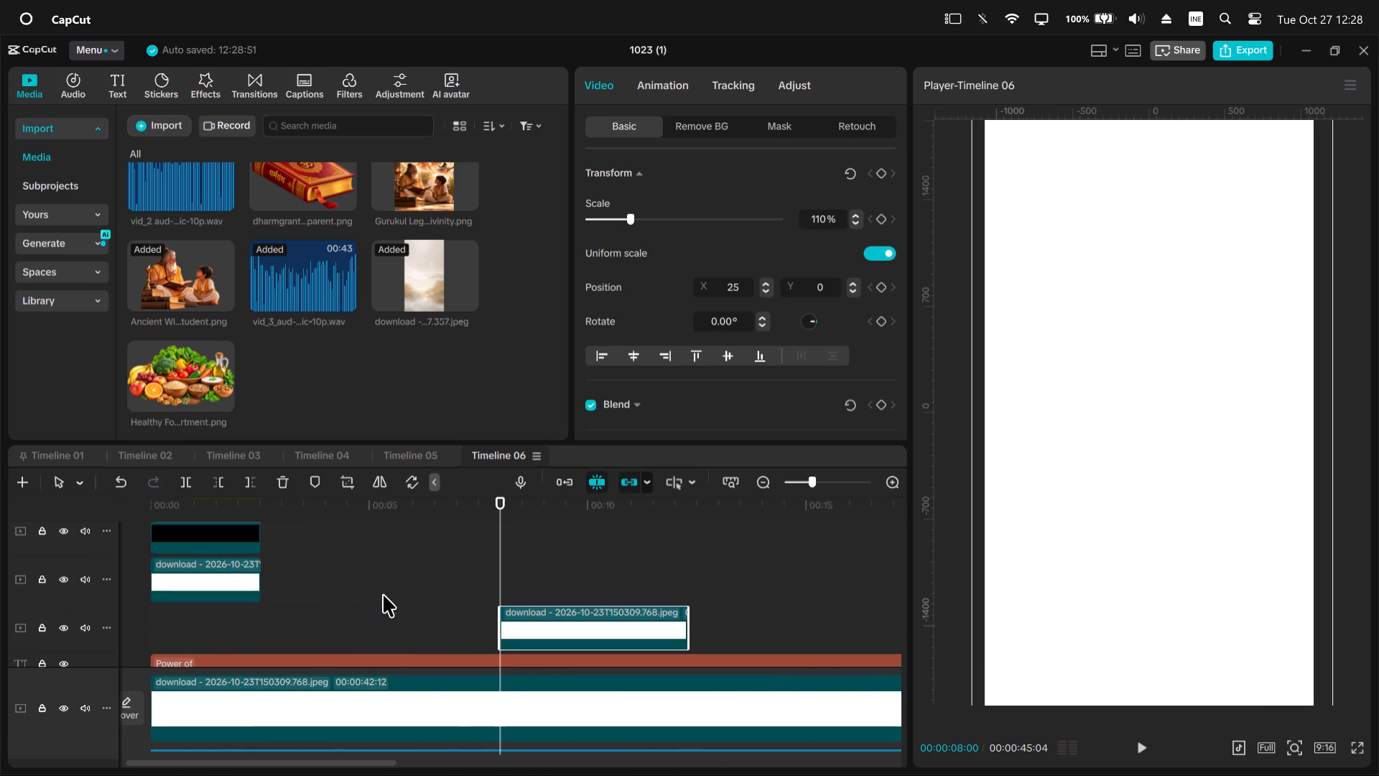
{"action": "left_click_drag", "start_coordinate": [531, 618], "coordinate": [542, 571]}
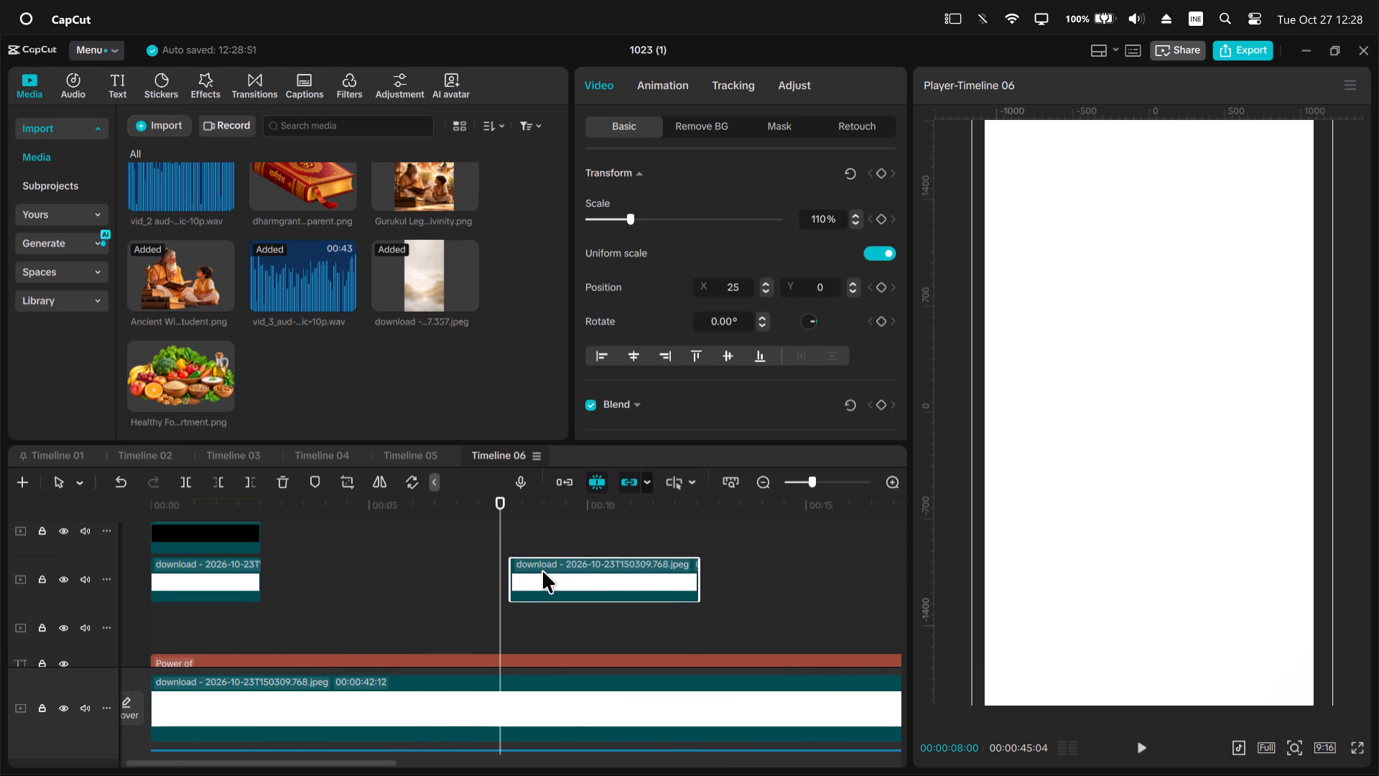
{"action": "left_click_drag", "start_coordinate": [542, 571], "coordinate": [536, 565]}
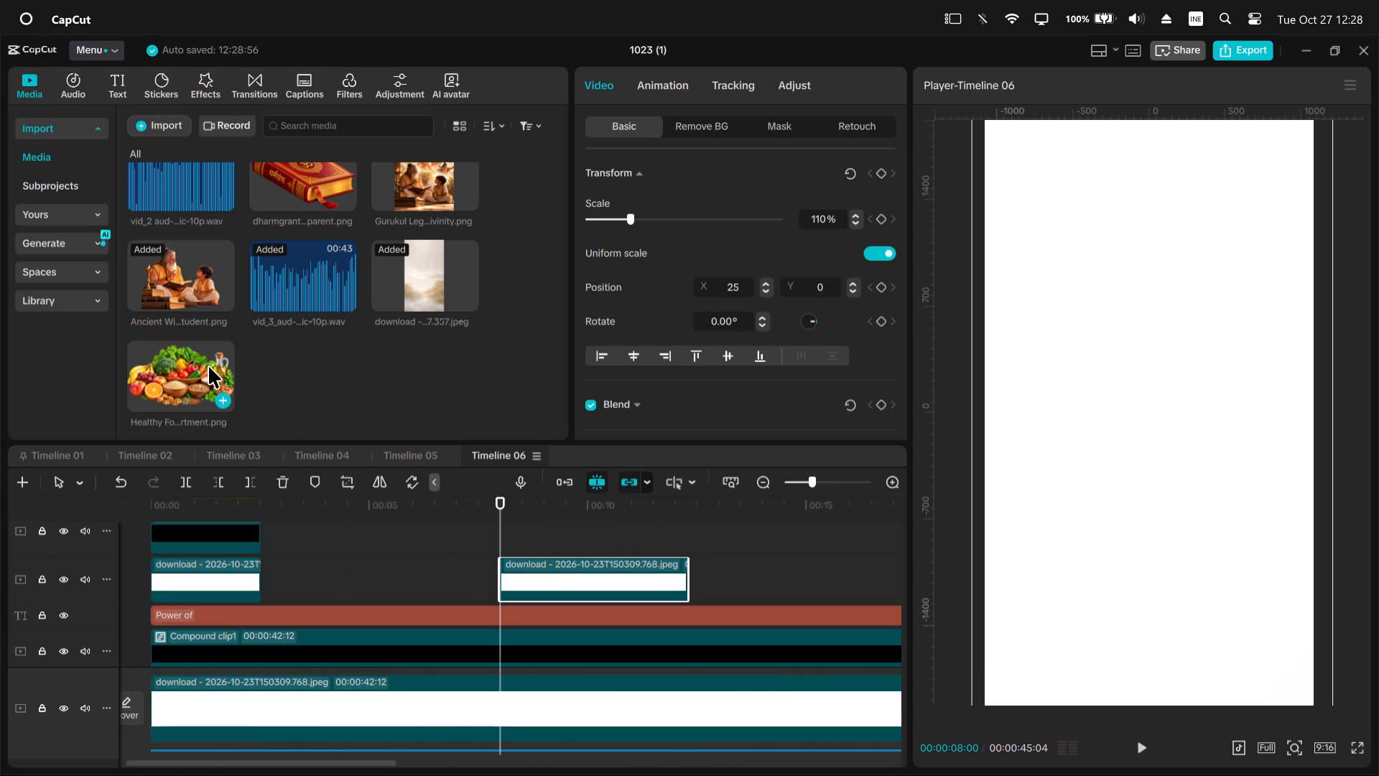
Place the Healthy Food Harvest Assortment image on the track above the pasted white clip, starting at 00:00:08:00.
{"action": "left_click_drag", "start_coordinate": [208, 365], "coordinate": [496, 535]}
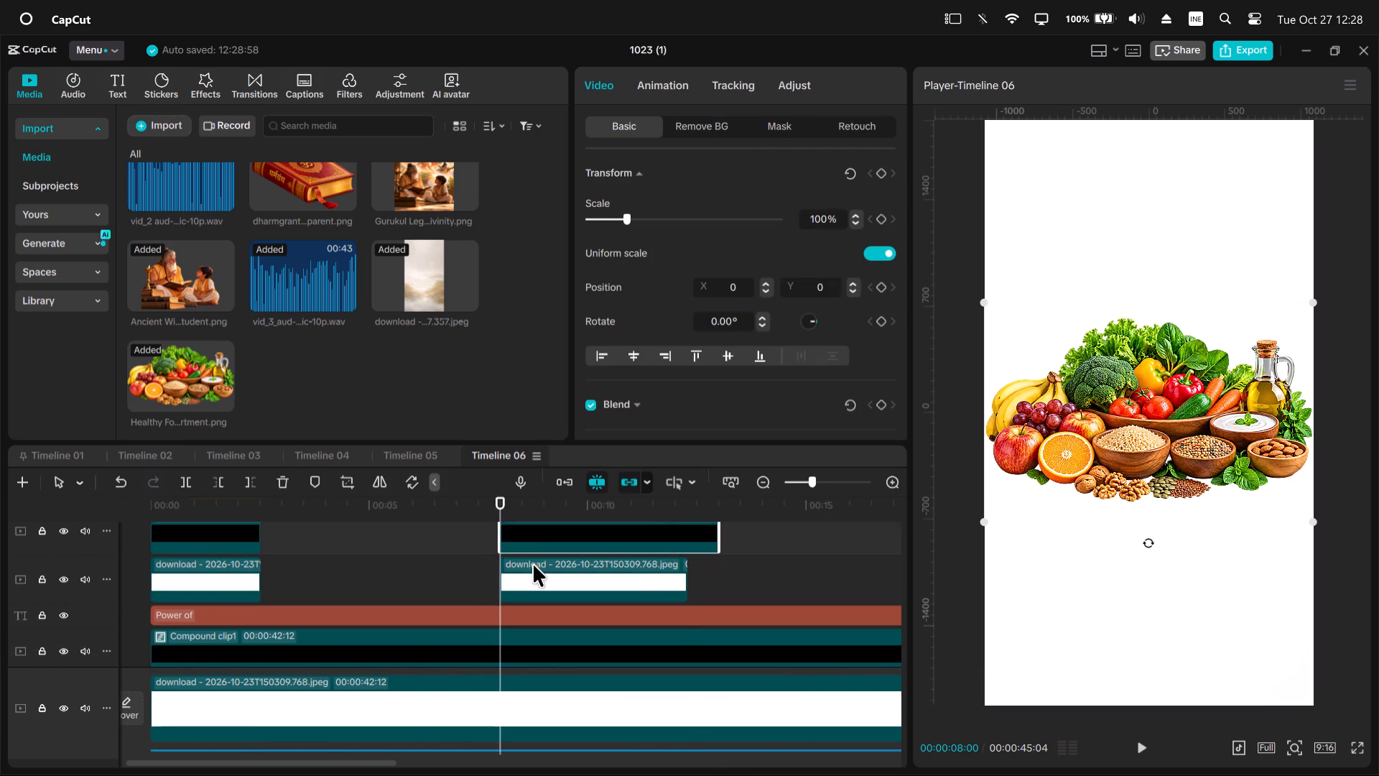
Scale the healthy-food image down to about 83% and place it below the frame's centre at about X 0, Y -392.
{"action": "scroll", "coordinate": [533, 564], "scroll_direction": "up", "scroll_amount": 1}
{"action": "left_click_drag", "start_coordinate": [1209, 456], "coordinate": [1210, 537]}
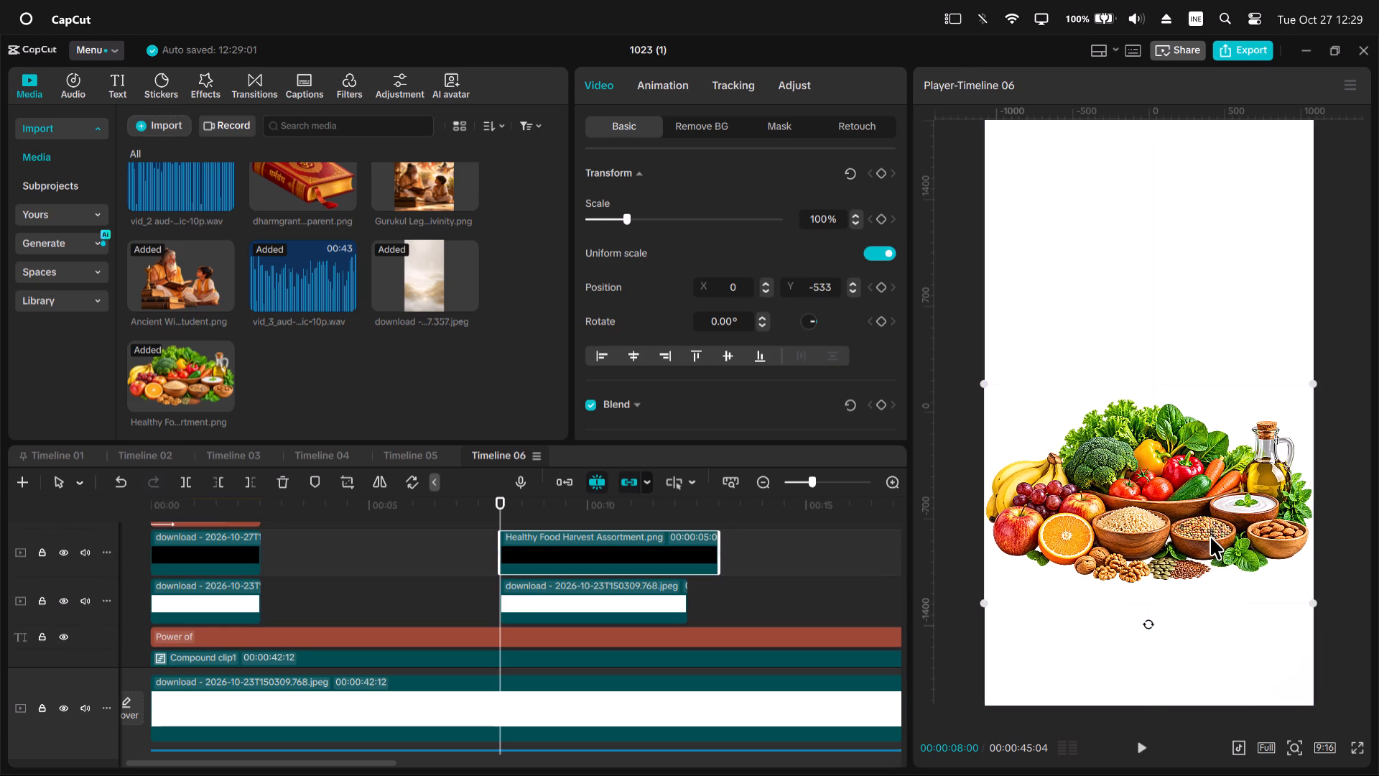
{"action": "left_click_drag", "start_coordinate": [1311, 606], "coordinate": [1288, 572]}
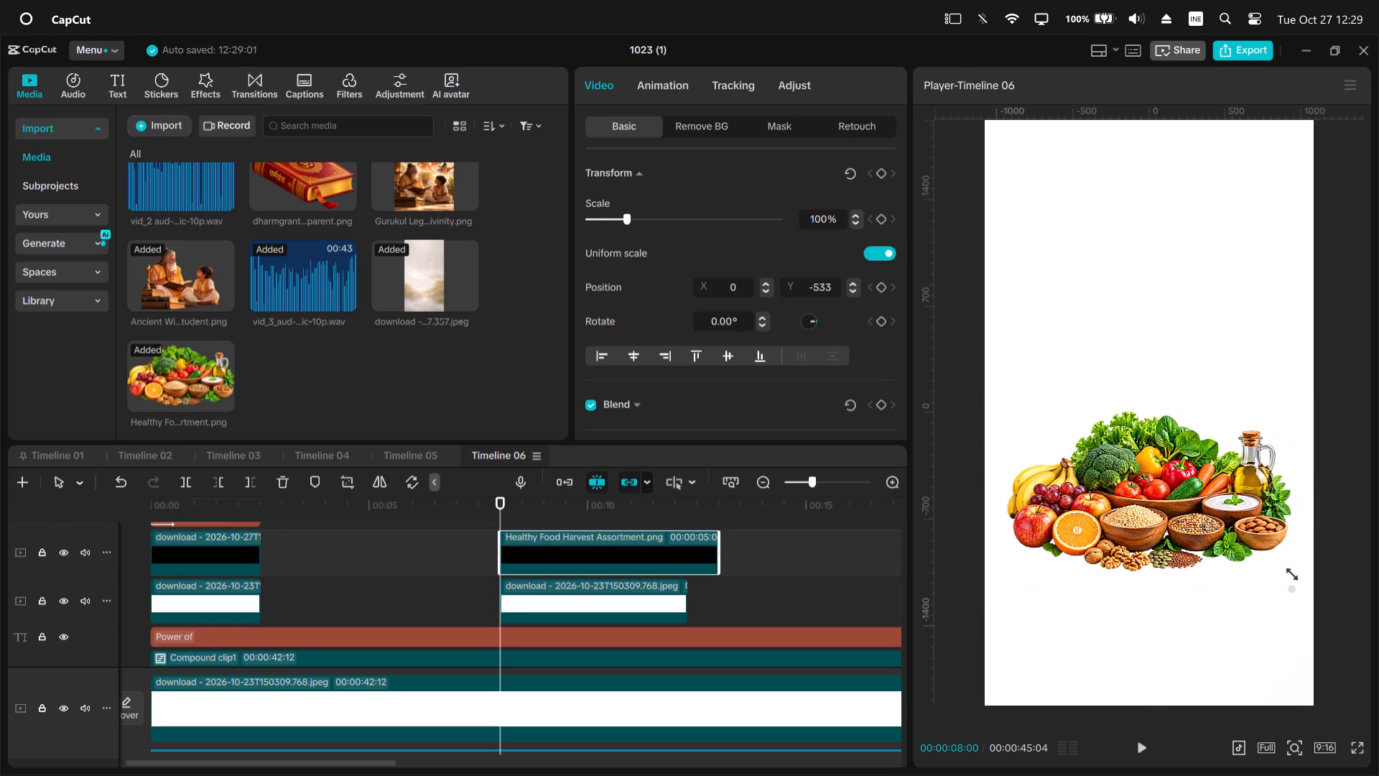
{"action": "left_click_drag", "start_coordinate": [1288, 572], "coordinate": [1277, 567]}
{"action": "left_click_drag", "start_coordinate": [1185, 519], "coordinate": [1183, 498]}
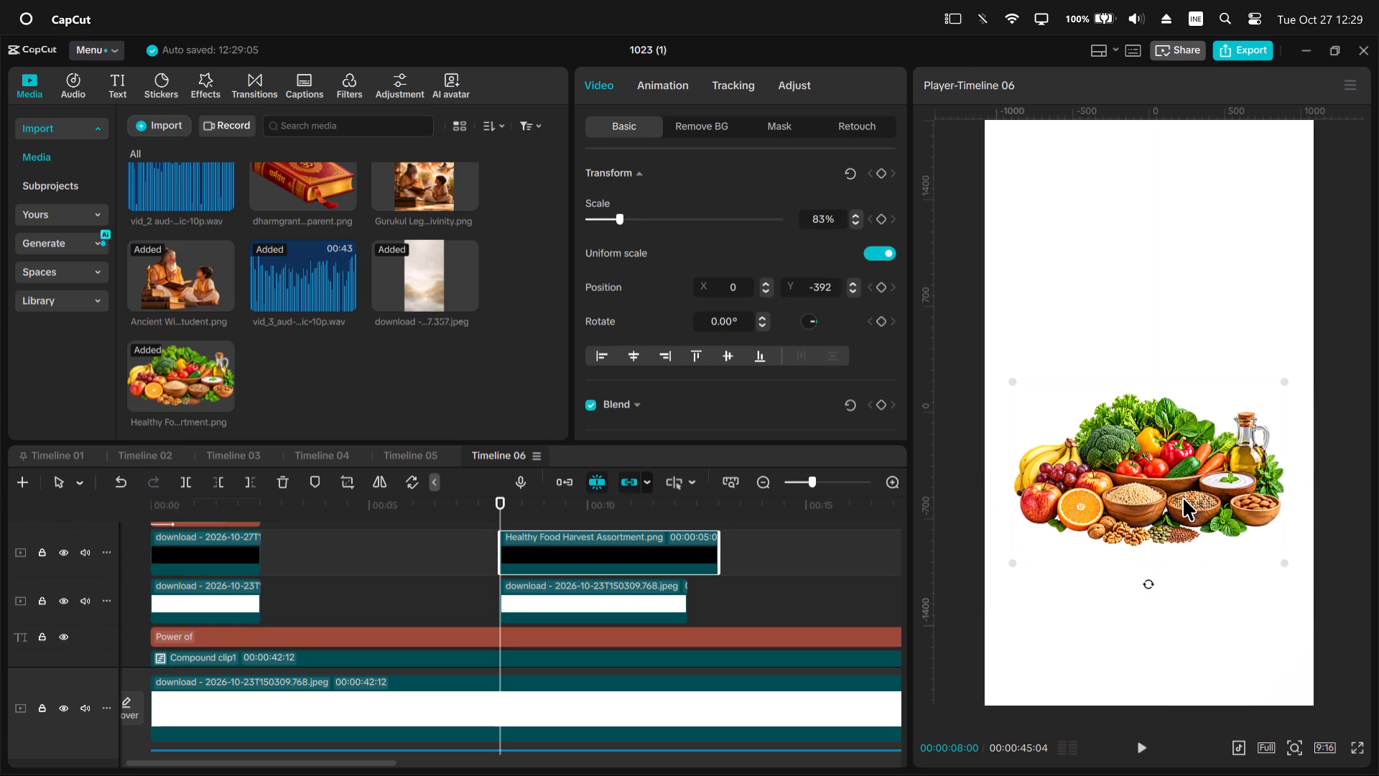
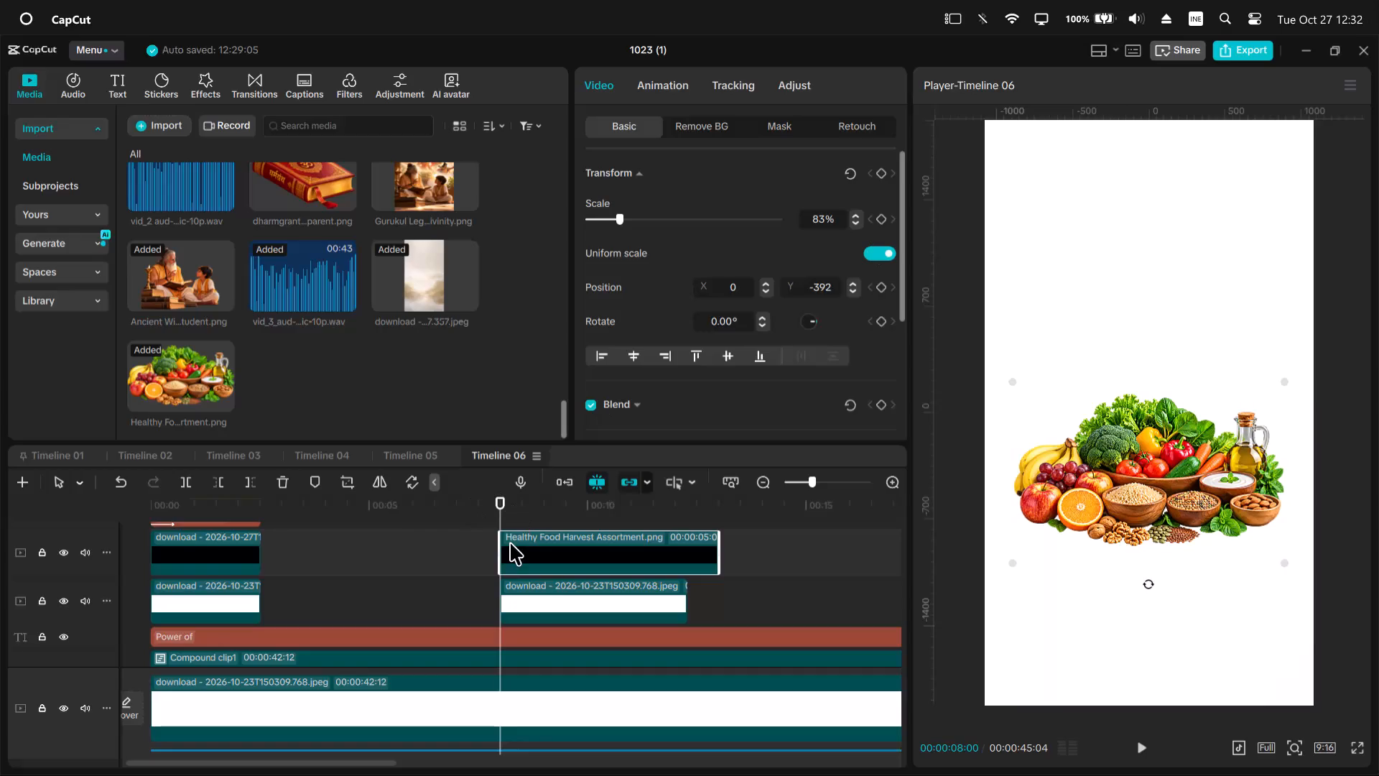
Copy the intro text "Ek hi Maayna hai", paste it at 00:00:08:00 above the healthy-food clip, and change its wording to "1".
{"action": "left_click", "coordinate": [506, 509]}
{"action": "key", "text": "space"}
{"action": "key", "text": "space"}
{"action": "left_click", "coordinate": [509, 508]}
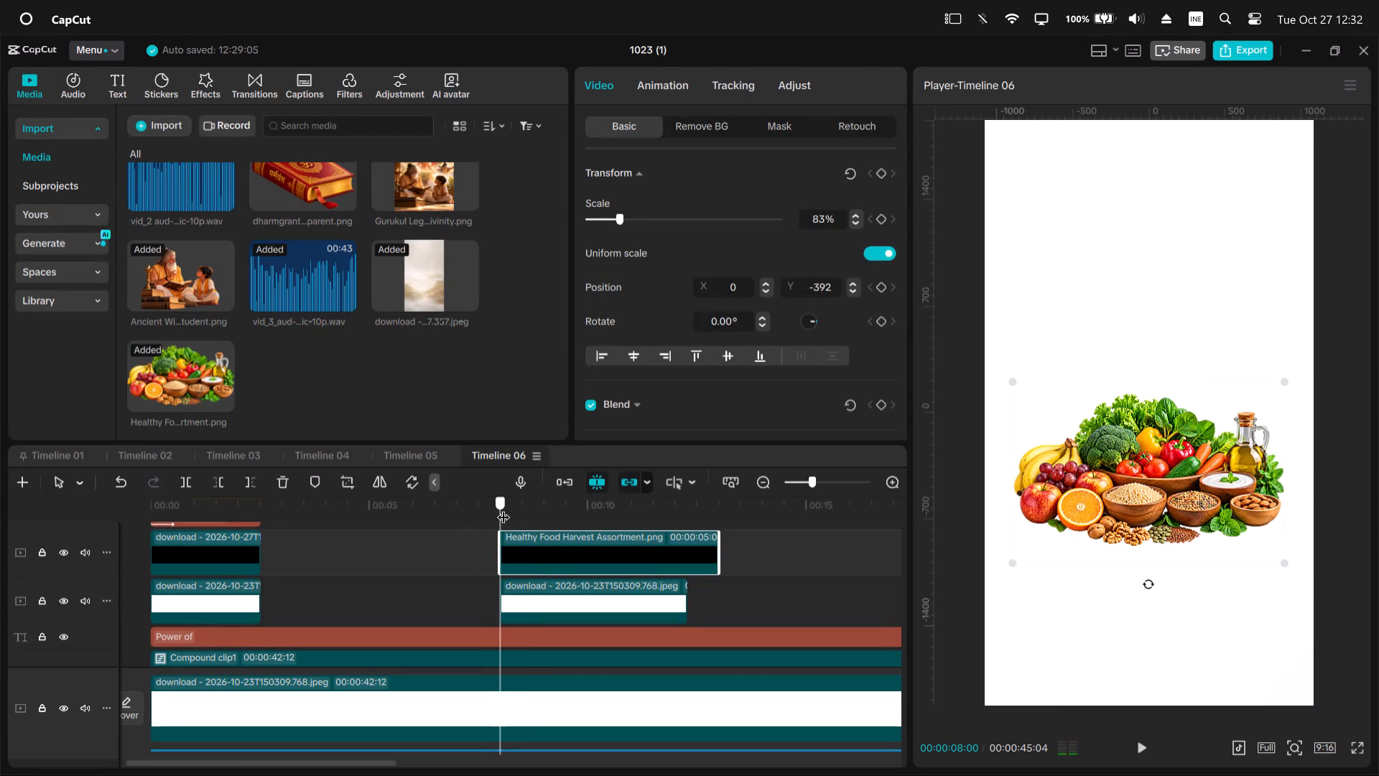
{"action": "scroll", "coordinate": [505, 579], "scroll_direction": "up", "scroll_amount": 4}
{"action": "scroll", "coordinate": [337, 589], "scroll_direction": "down", "scroll_amount": 3}
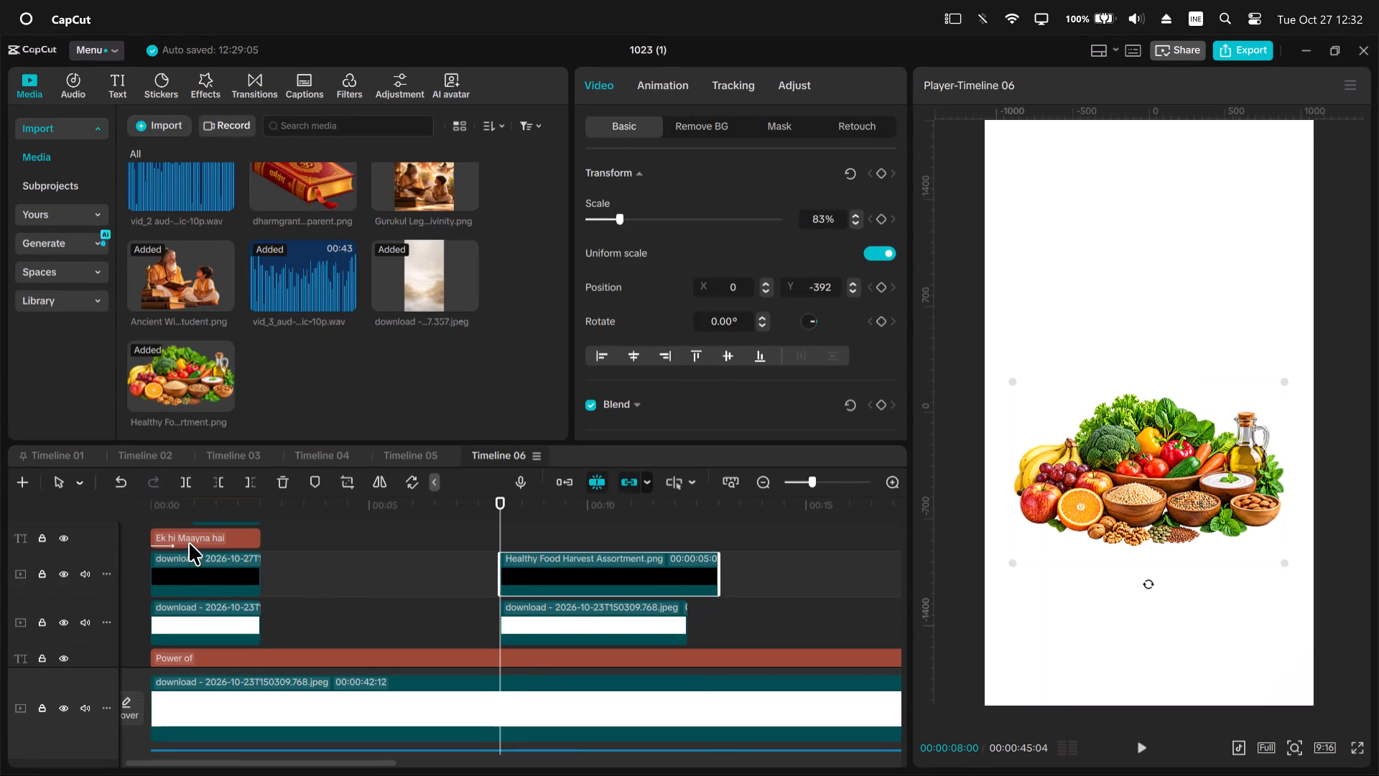
{"action": "left_click", "coordinate": [189, 542]}
{"action": "key", "text": "ctrl+c"}
{"action": "key", "text": "ctrl+v"}
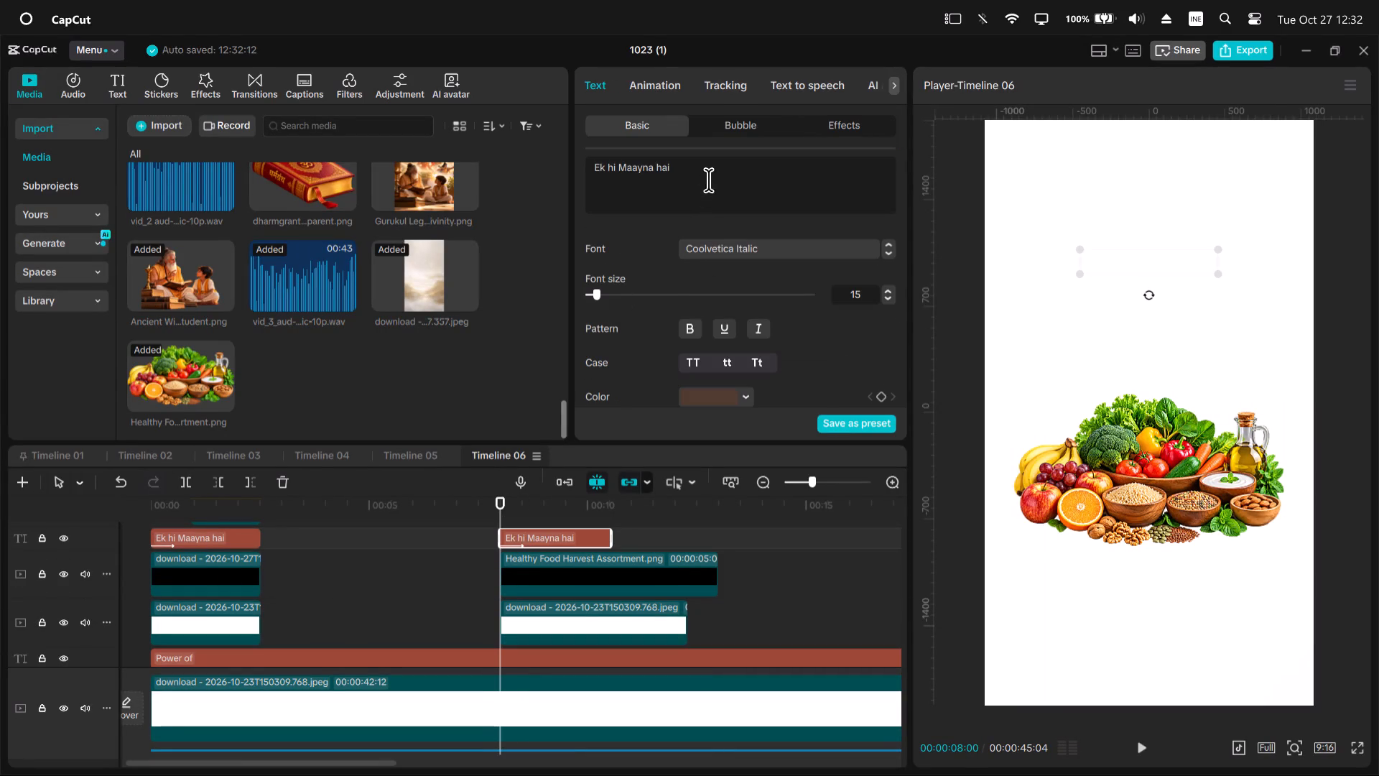
{"action": "left_click_drag", "start_coordinate": [708, 179], "coordinate": [495, 134]}
{"action": "key", "text": "1"}
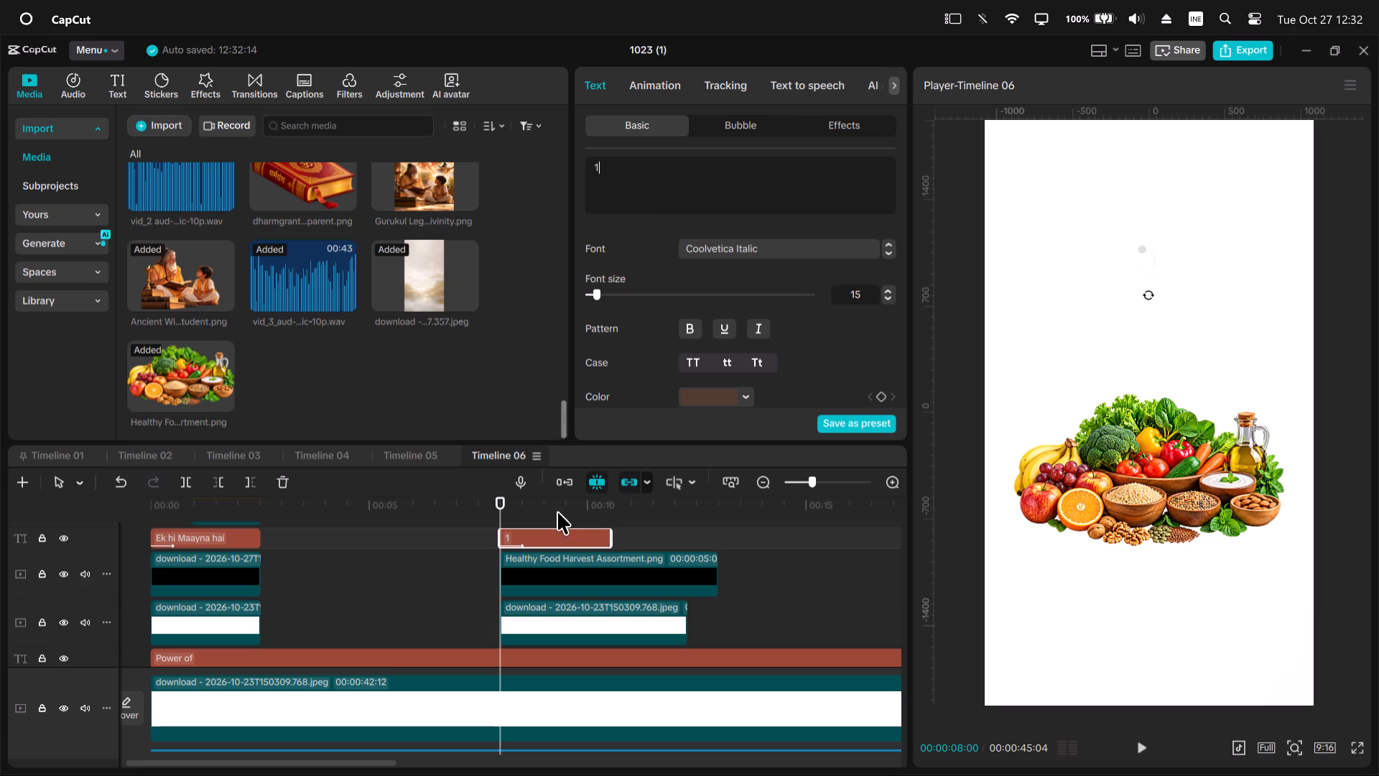
Preview the "1" text, browse the entrance and exit animations, and set its entrance animation to None.
{"action": "left_click", "coordinate": [502, 504]}
{"action": "key", "text": "space"}
{"action": "key", "text": "space"}
{"action": "key", "text": "space"}
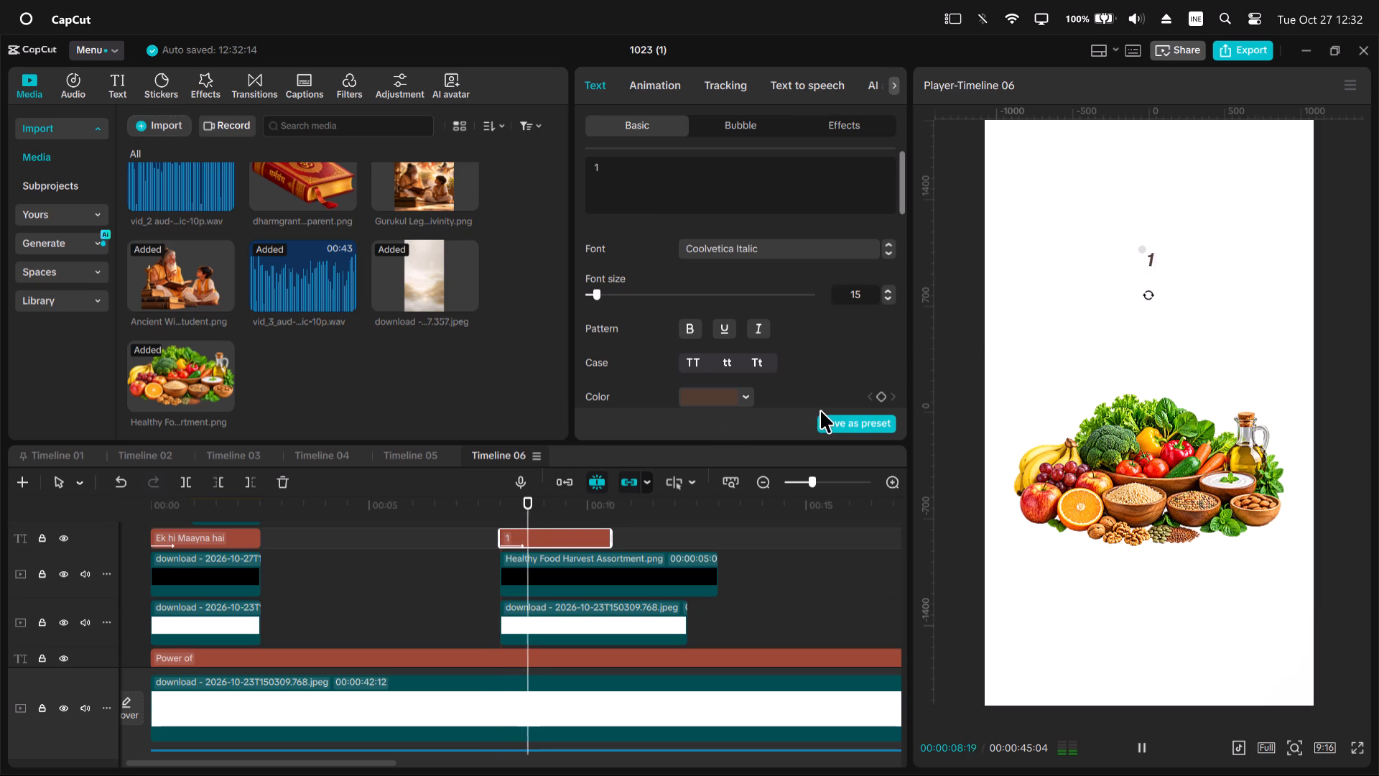
{"action": "key", "text": "space"}
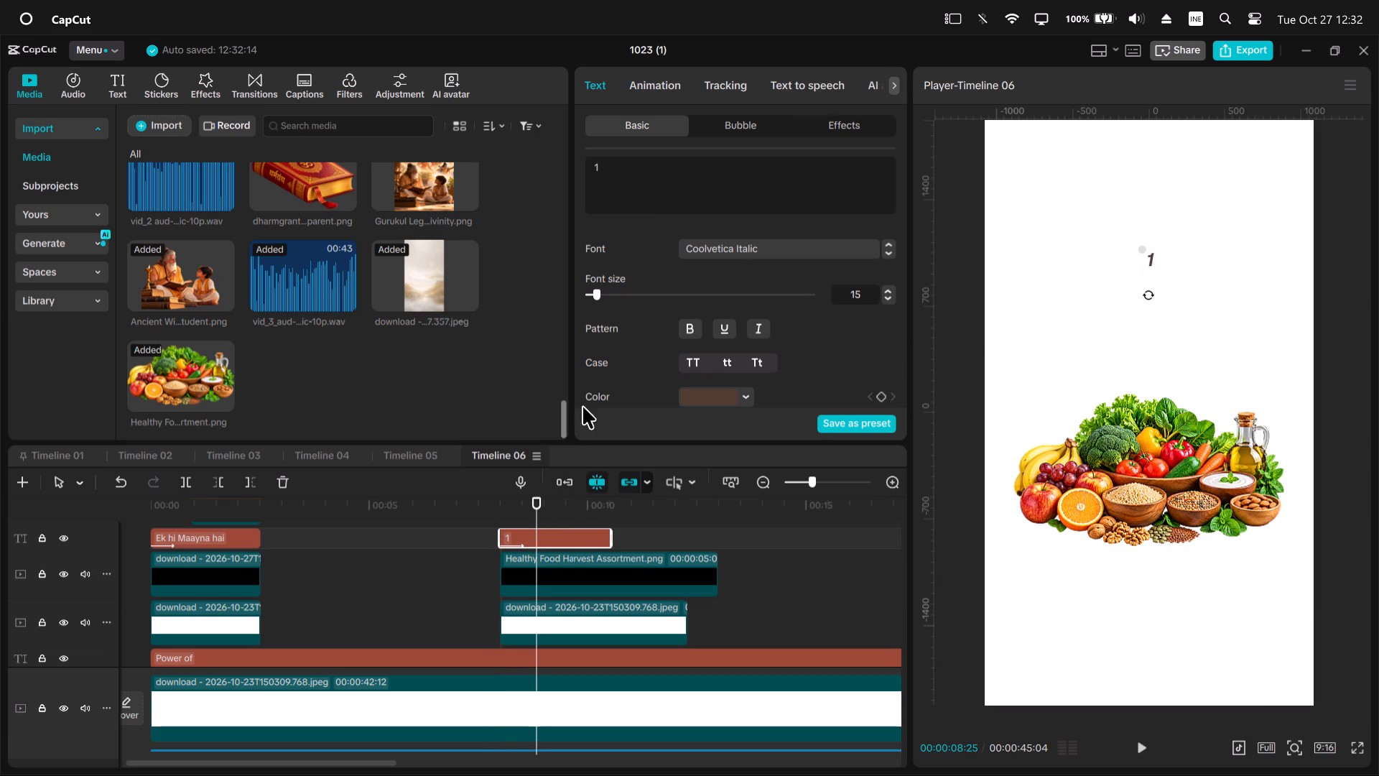
{"action": "left_click", "coordinate": [653, 83]}
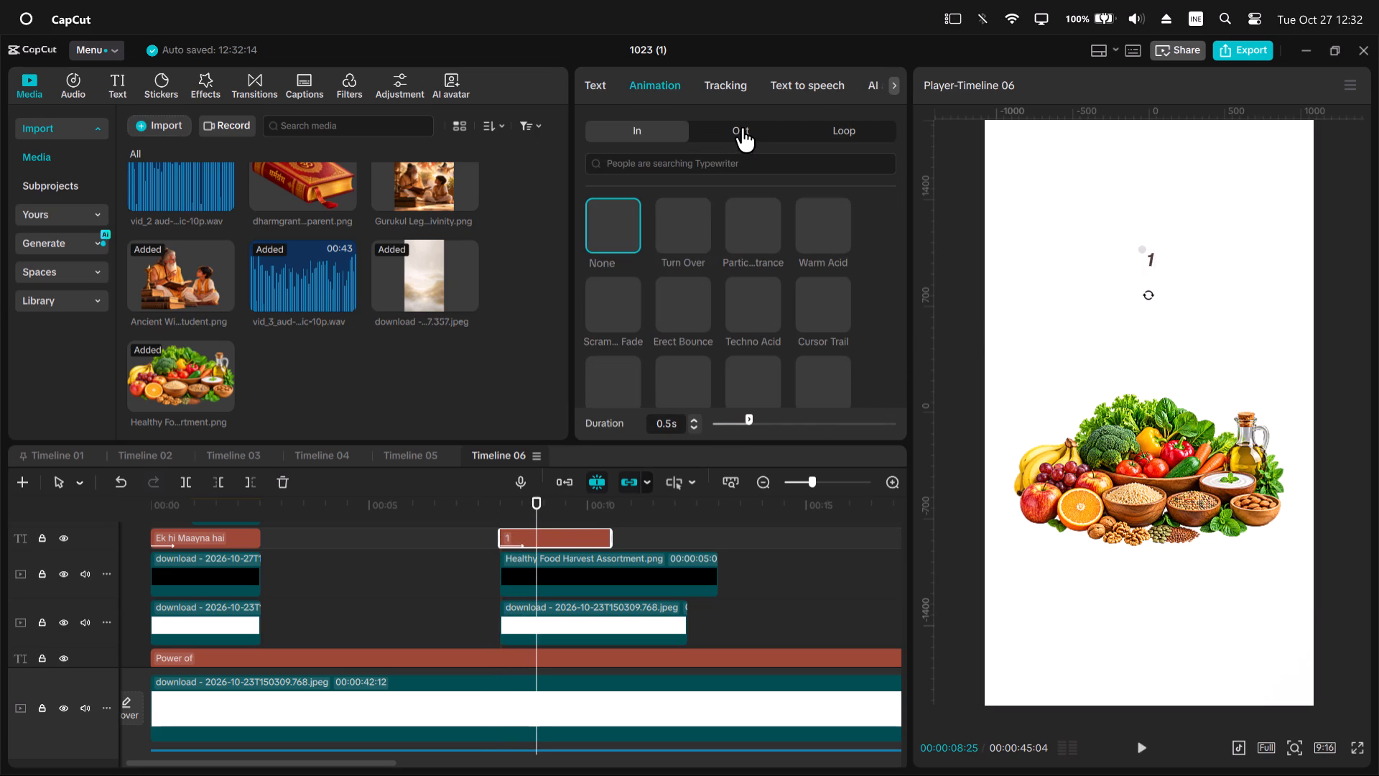
{"action": "left_click", "coordinate": [742, 127]}
{"action": "left_click", "coordinate": [643, 135]}
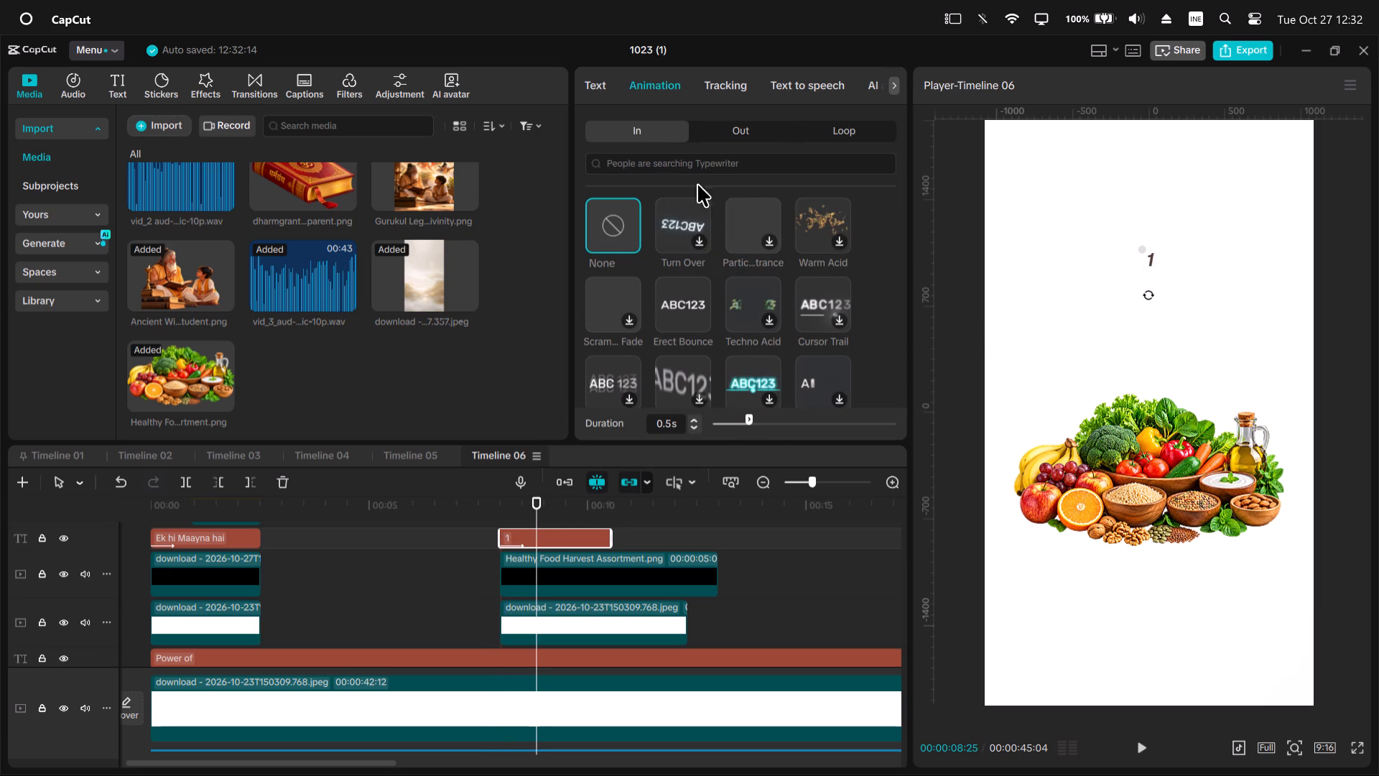
{"action": "left_click", "coordinate": [682, 166]}
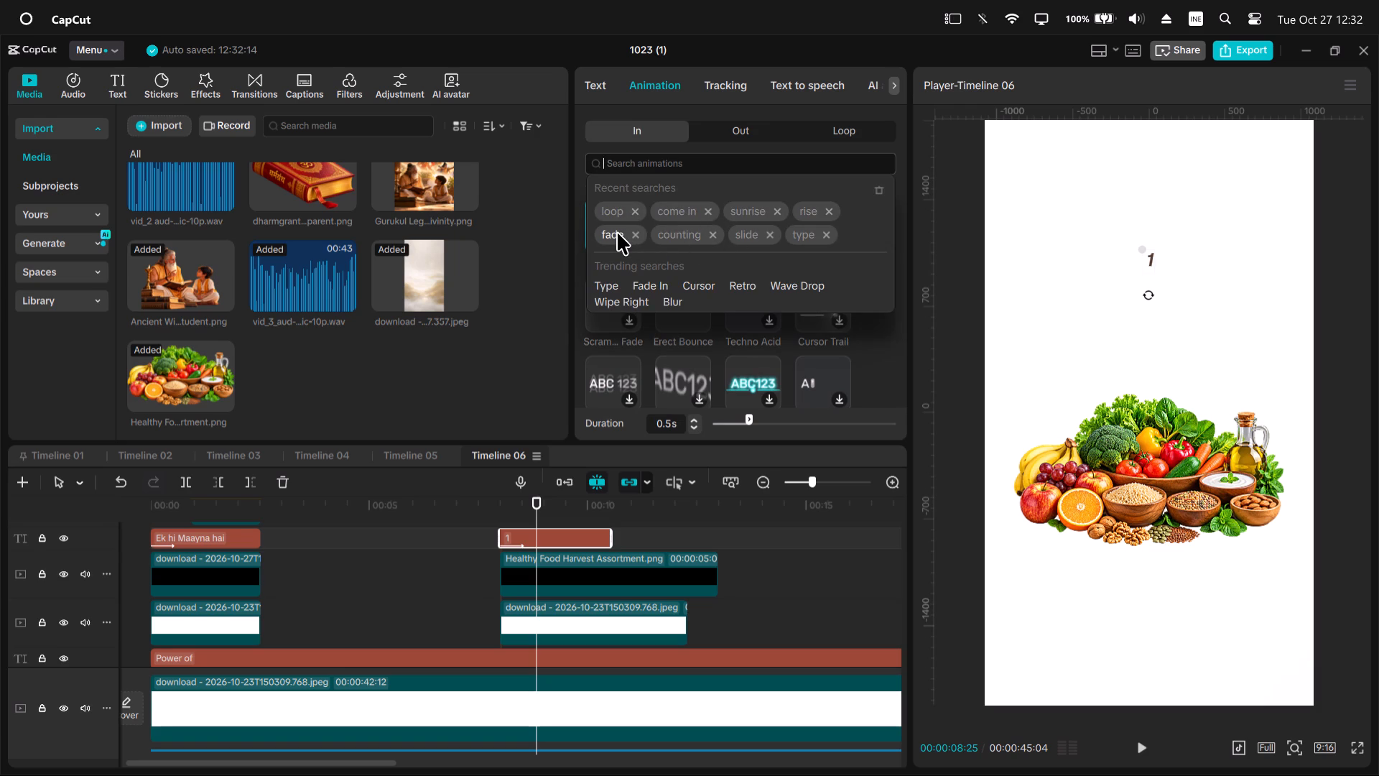
{"action": "left_click", "coordinate": [893, 336]}
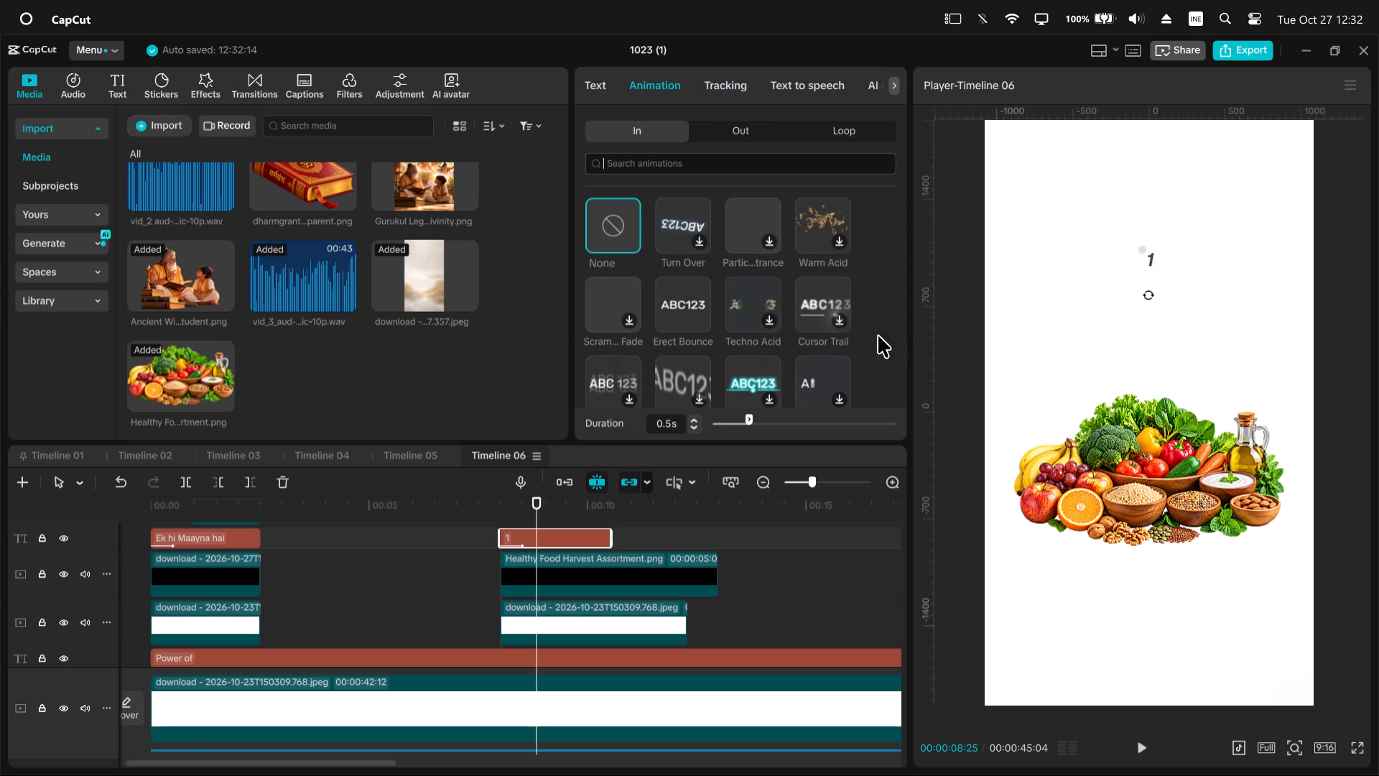
{"action": "left_click", "coordinate": [613, 214]}
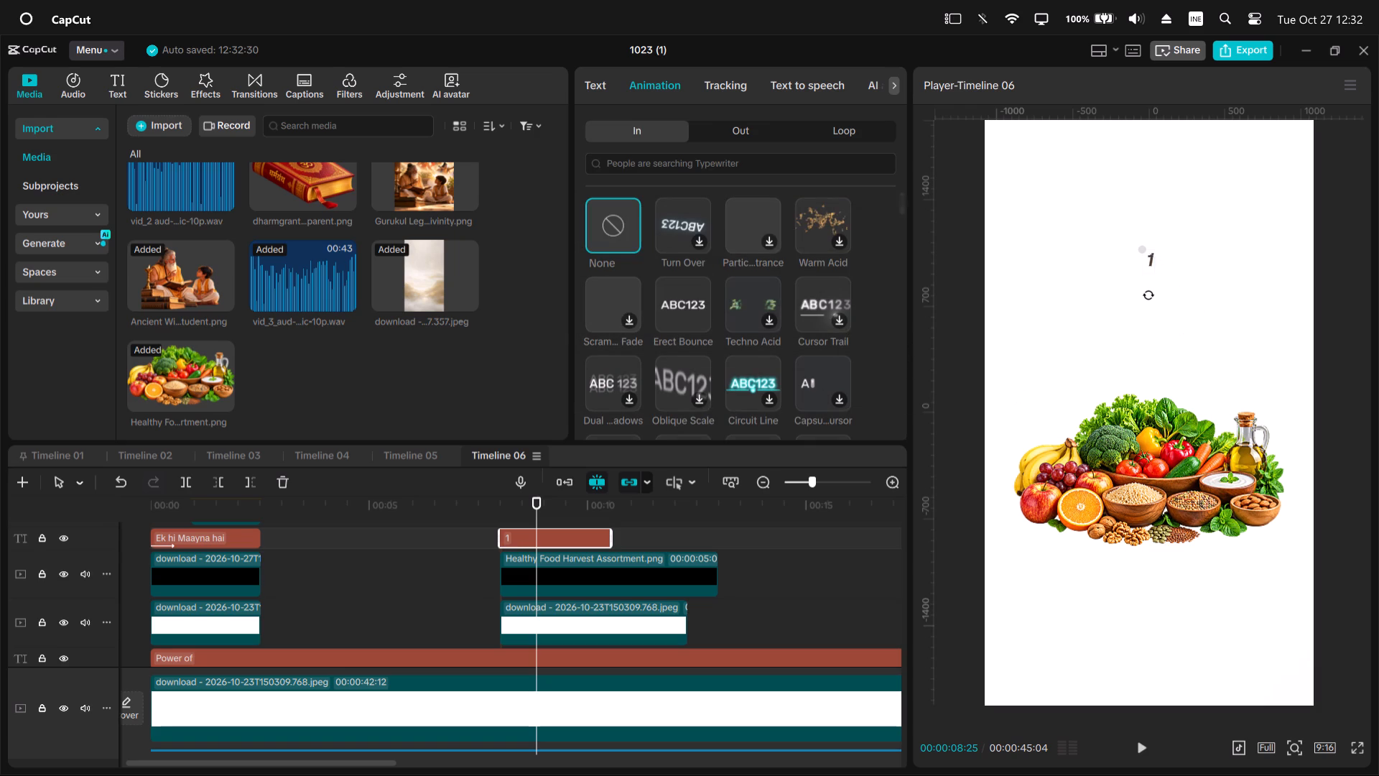
Enlarge the "1" text to several times its size, centre it horizontally above the food image, and play it back.
{"action": "left_click_drag", "start_coordinate": [1141, 246], "coordinate": [1057, 224]}
{"action": "left_click_drag", "start_coordinate": [1158, 257], "coordinate": [1160, 301]}
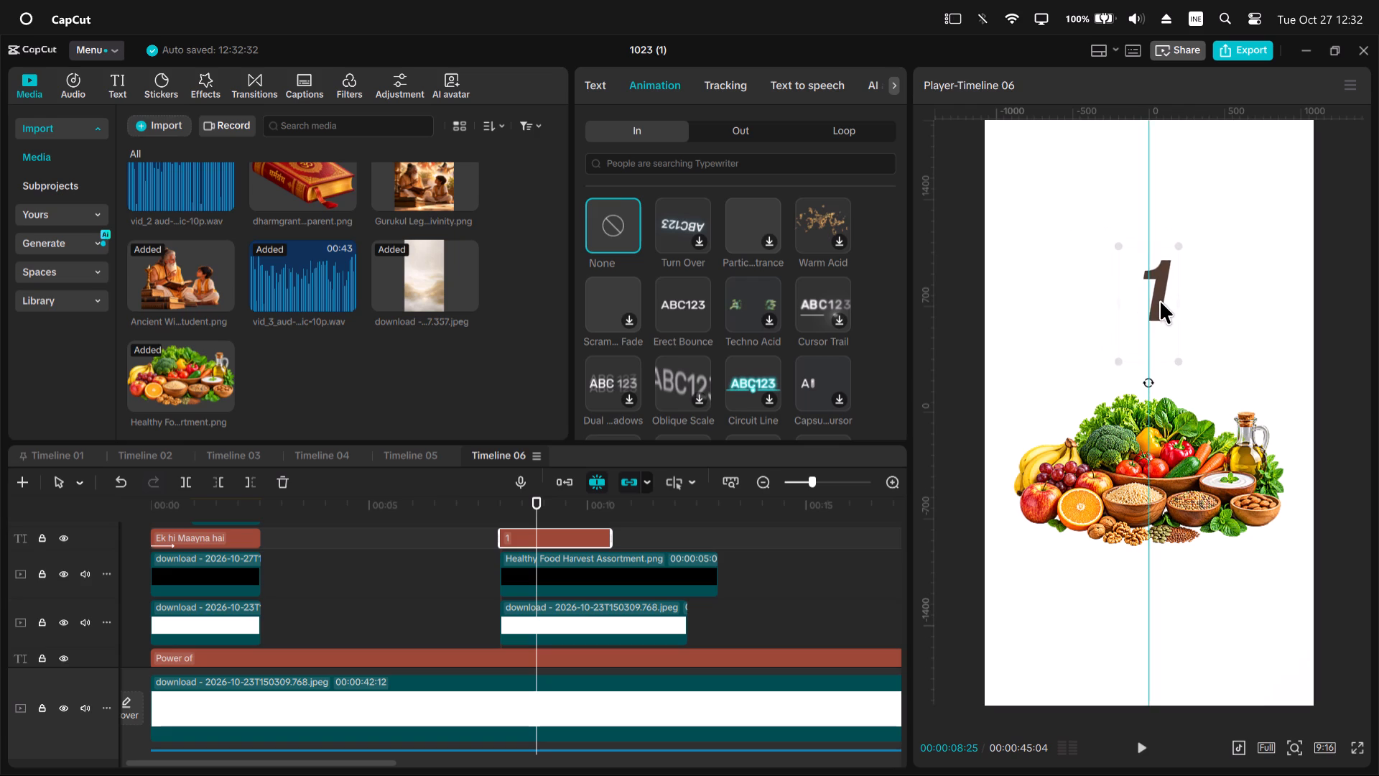
{"action": "left_click_drag", "start_coordinate": [1160, 301], "coordinate": [1153, 301]}
{"action": "left_click", "coordinate": [475, 516]}
{"action": "key", "text": "space"}
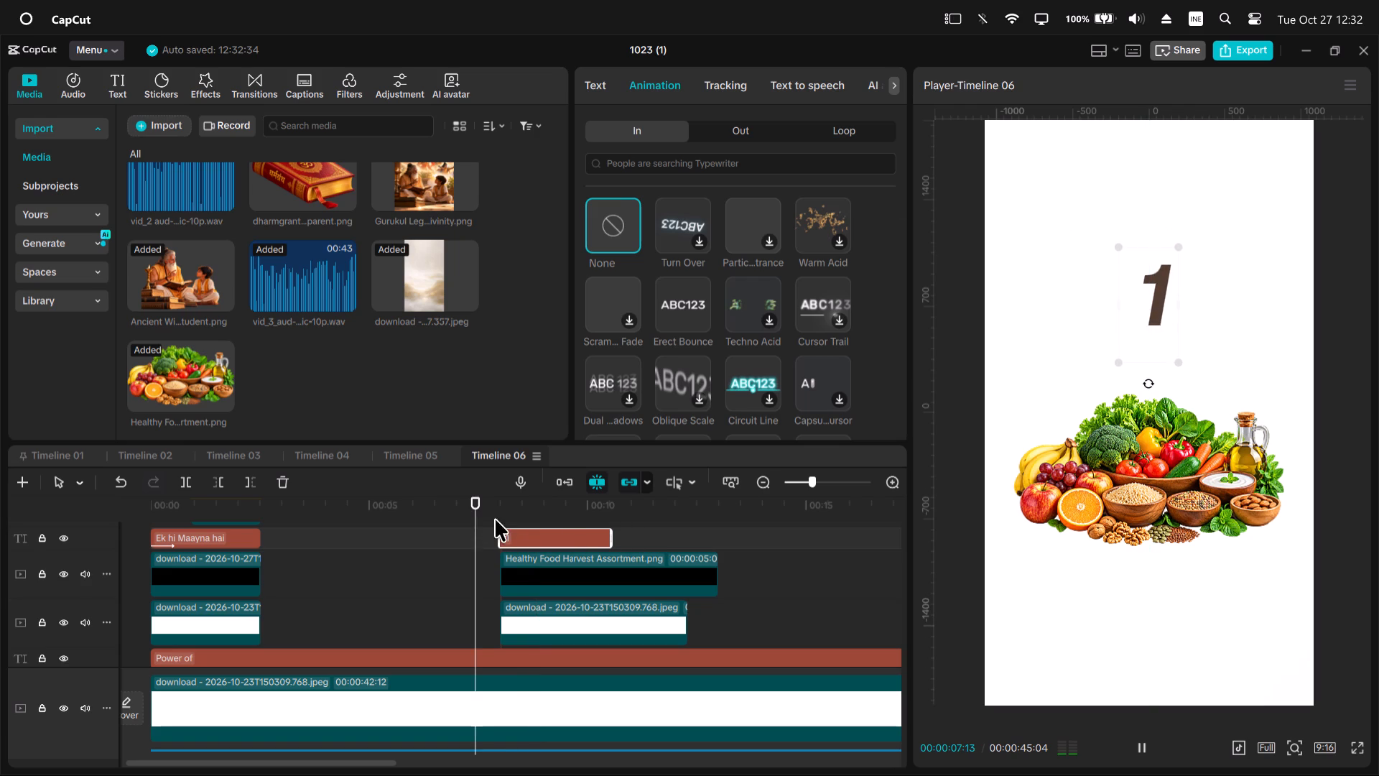
{"action": "key", "text": "space"}
Move the healthy-food image further down the frame to about X 0, Y -598.
{"action": "left_click_drag", "start_coordinate": [1168, 504], "coordinate": [1169, 522]}
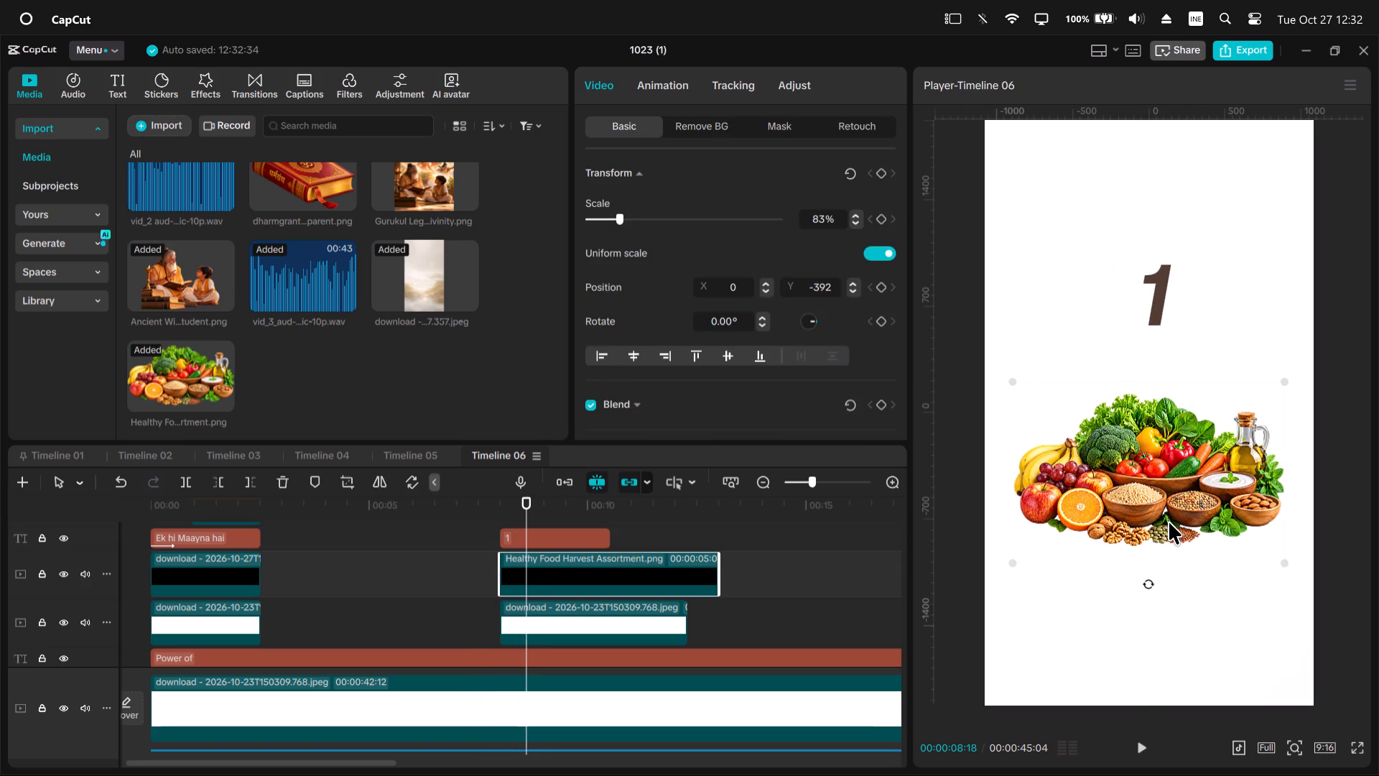
{"action": "left_click_drag", "start_coordinate": [1169, 522], "coordinate": [1168, 542]}
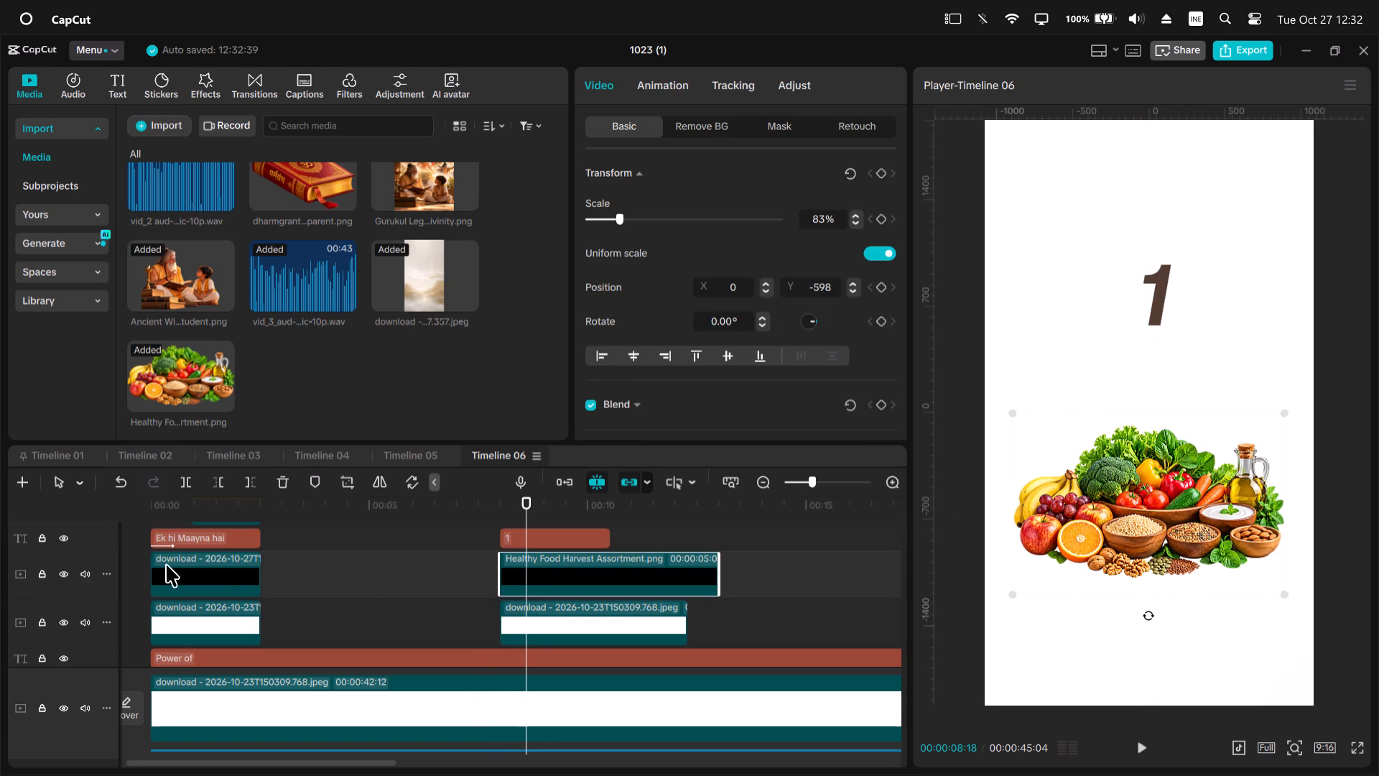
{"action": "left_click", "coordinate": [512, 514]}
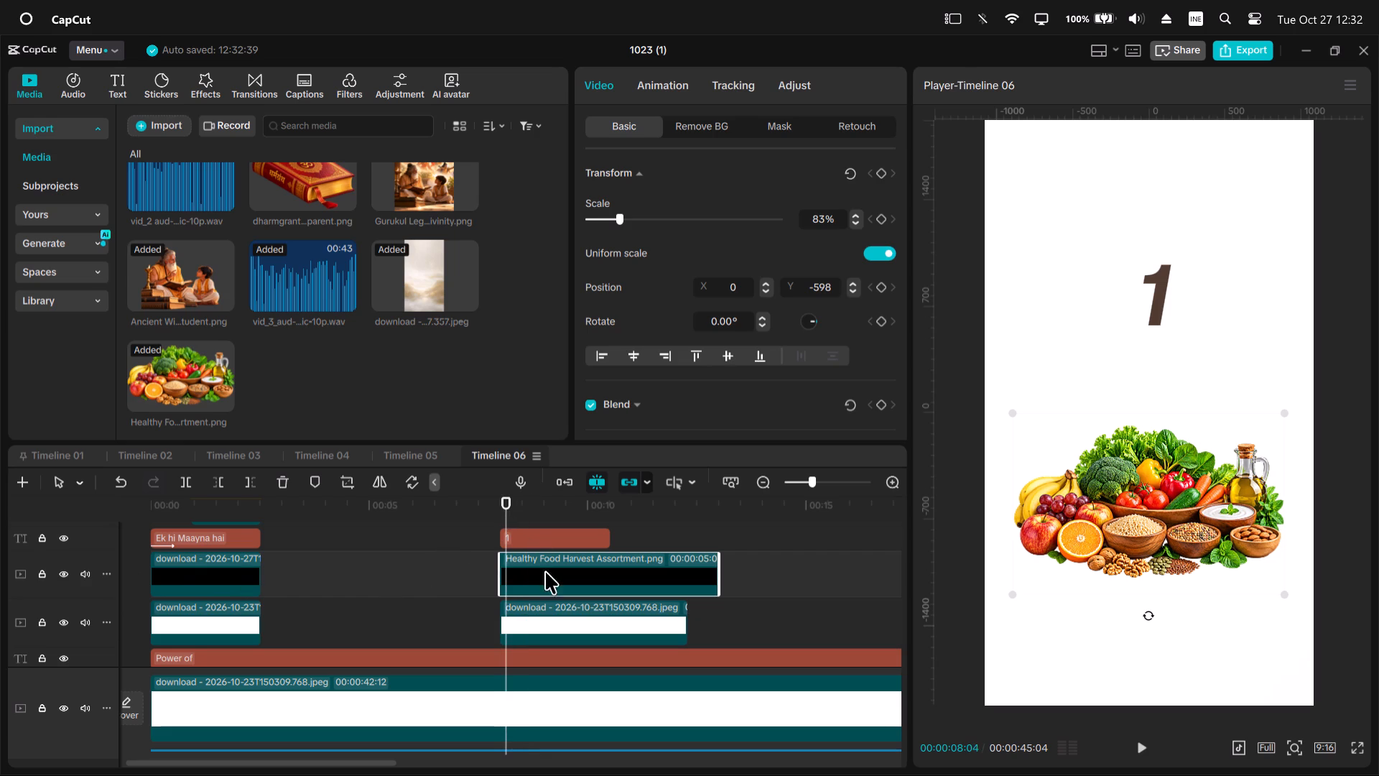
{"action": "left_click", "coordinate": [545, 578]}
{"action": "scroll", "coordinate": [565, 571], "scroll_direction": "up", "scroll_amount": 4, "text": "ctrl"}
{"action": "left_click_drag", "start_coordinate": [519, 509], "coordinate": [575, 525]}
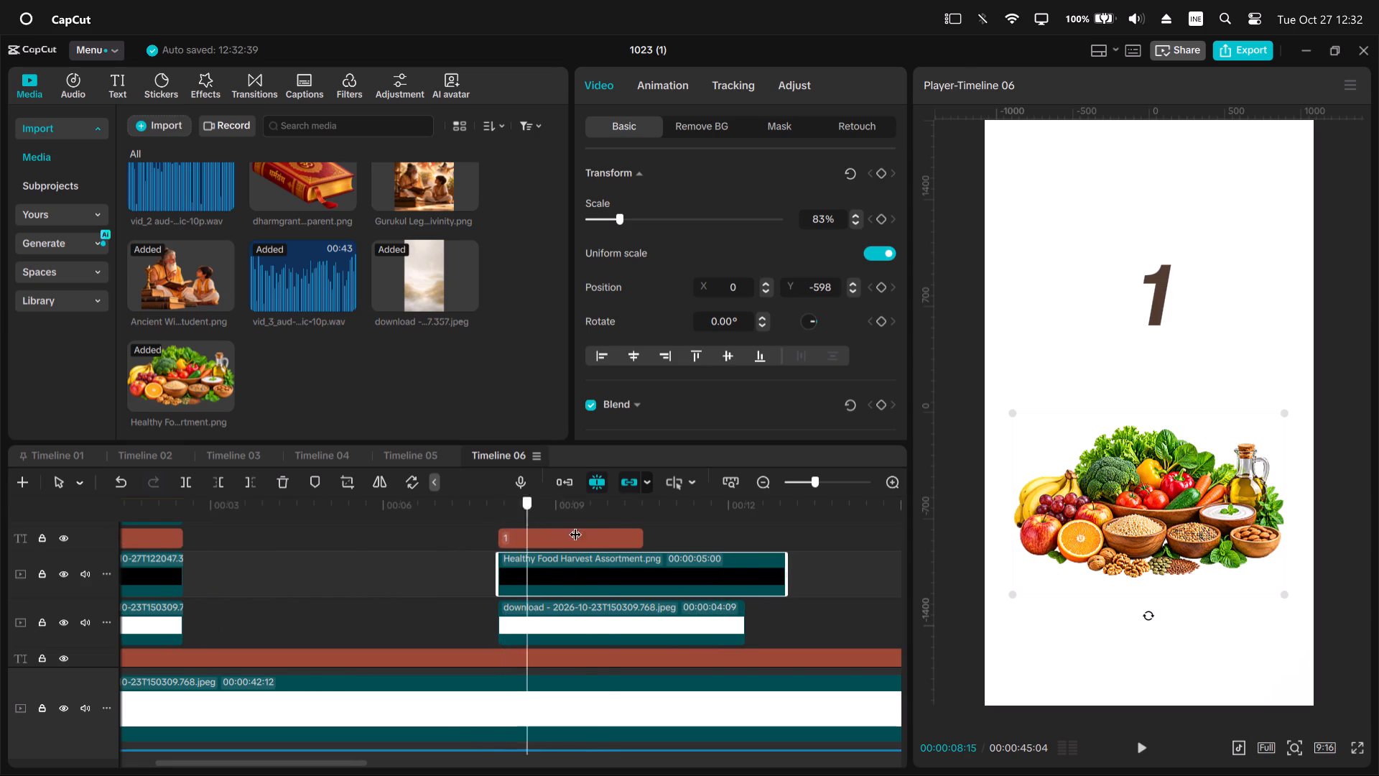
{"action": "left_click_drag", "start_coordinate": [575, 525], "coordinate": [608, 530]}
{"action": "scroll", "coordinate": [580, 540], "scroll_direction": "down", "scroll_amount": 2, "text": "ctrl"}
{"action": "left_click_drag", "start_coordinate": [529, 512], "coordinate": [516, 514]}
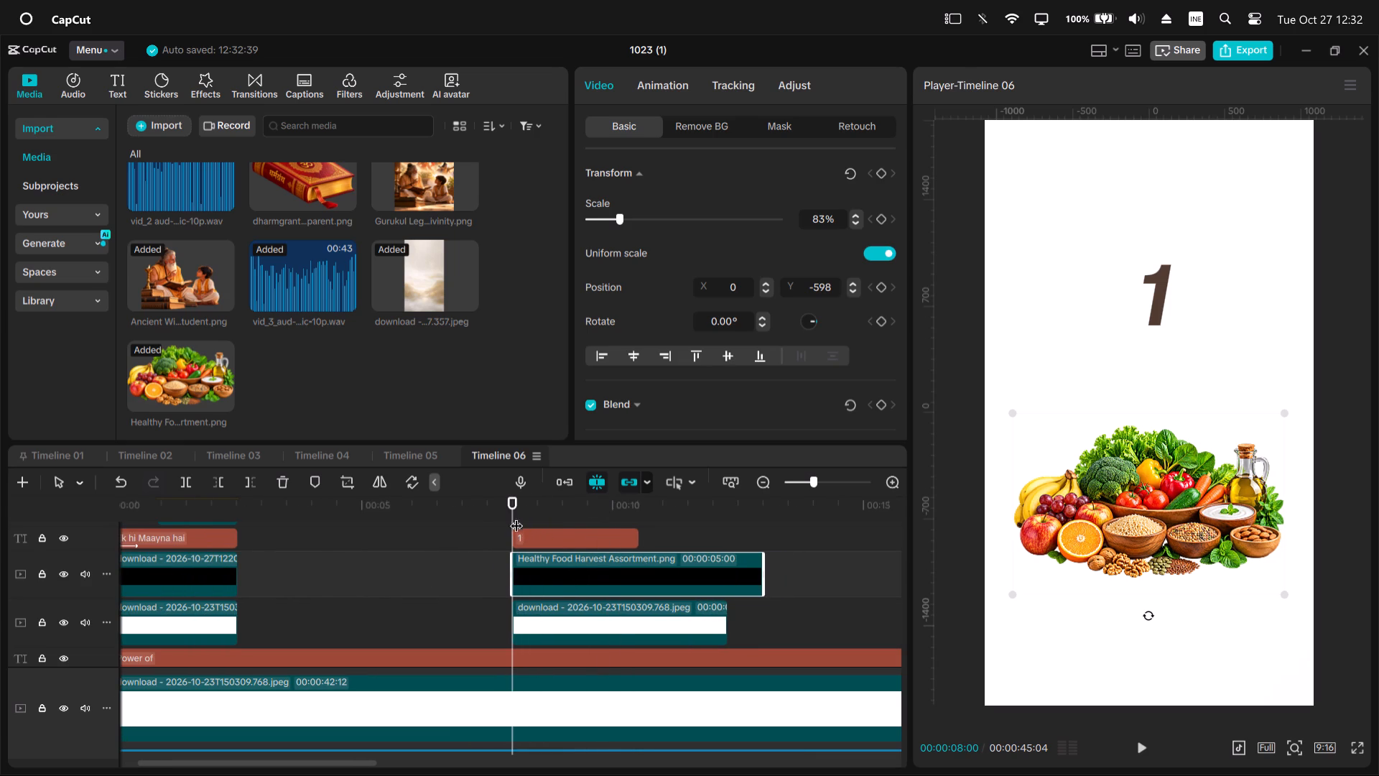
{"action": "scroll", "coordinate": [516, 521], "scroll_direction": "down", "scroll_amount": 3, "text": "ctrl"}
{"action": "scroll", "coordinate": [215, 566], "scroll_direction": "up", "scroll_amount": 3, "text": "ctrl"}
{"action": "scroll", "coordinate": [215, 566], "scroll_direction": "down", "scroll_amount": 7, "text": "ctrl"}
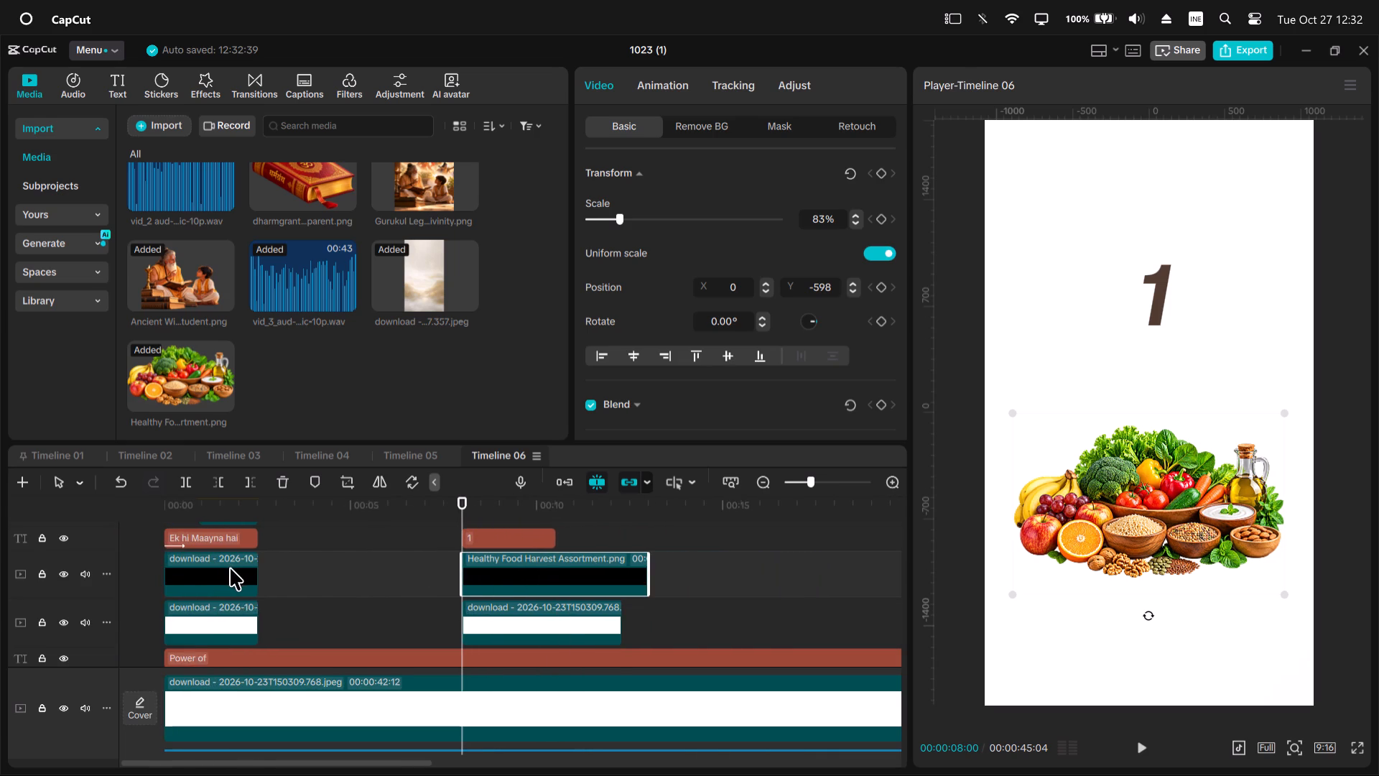
Check the intro titles, then copy the "SUDHTA ( Purity )" compound title and paste it at 00:00:08:00 above the "1" text.
{"action": "scroll", "coordinate": [230, 568], "scroll_direction": "up", "scroll_amount": 2}
{"action": "left_click", "coordinate": [203, 507]}
{"action": "left_click_drag", "start_coordinate": [204, 507], "coordinate": [192, 528]}
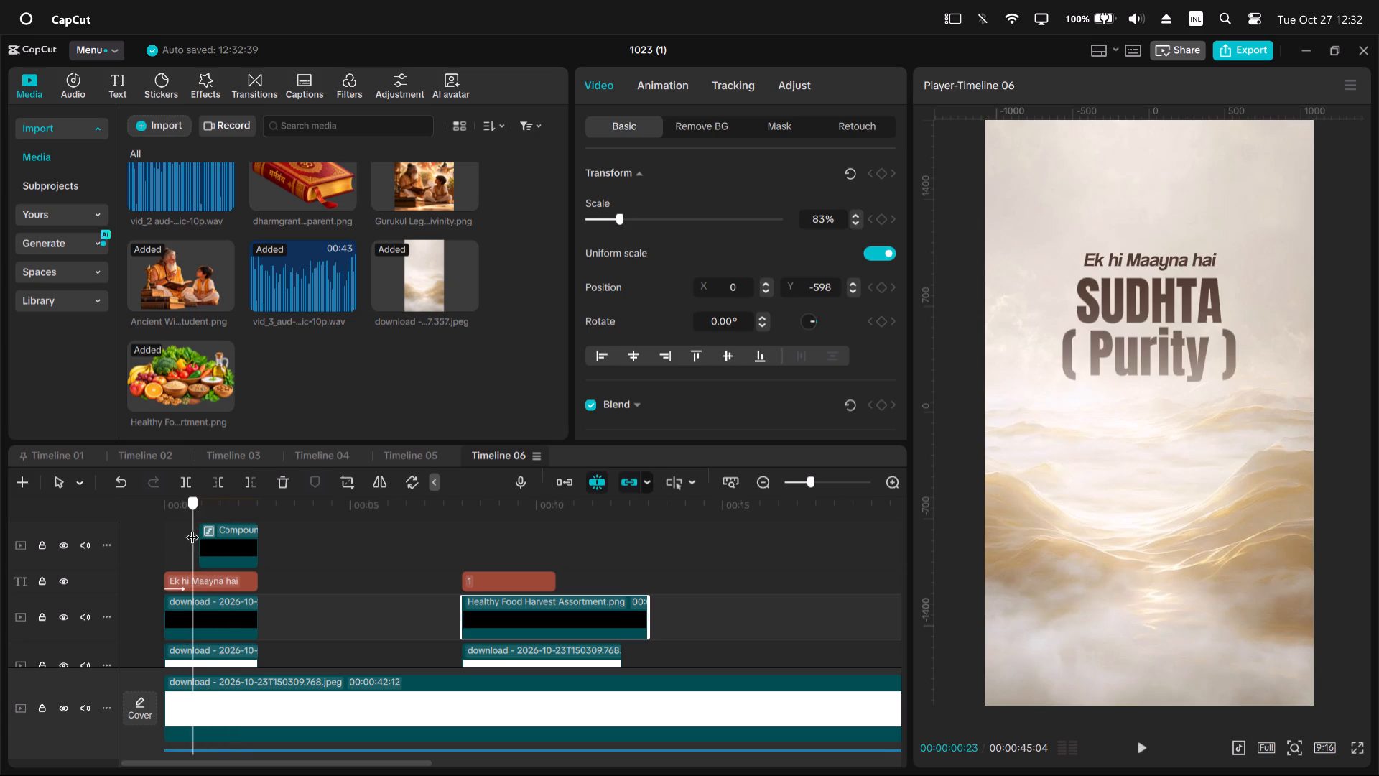
{"action": "left_click_drag", "start_coordinate": [192, 528], "coordinate": [465, 624]}
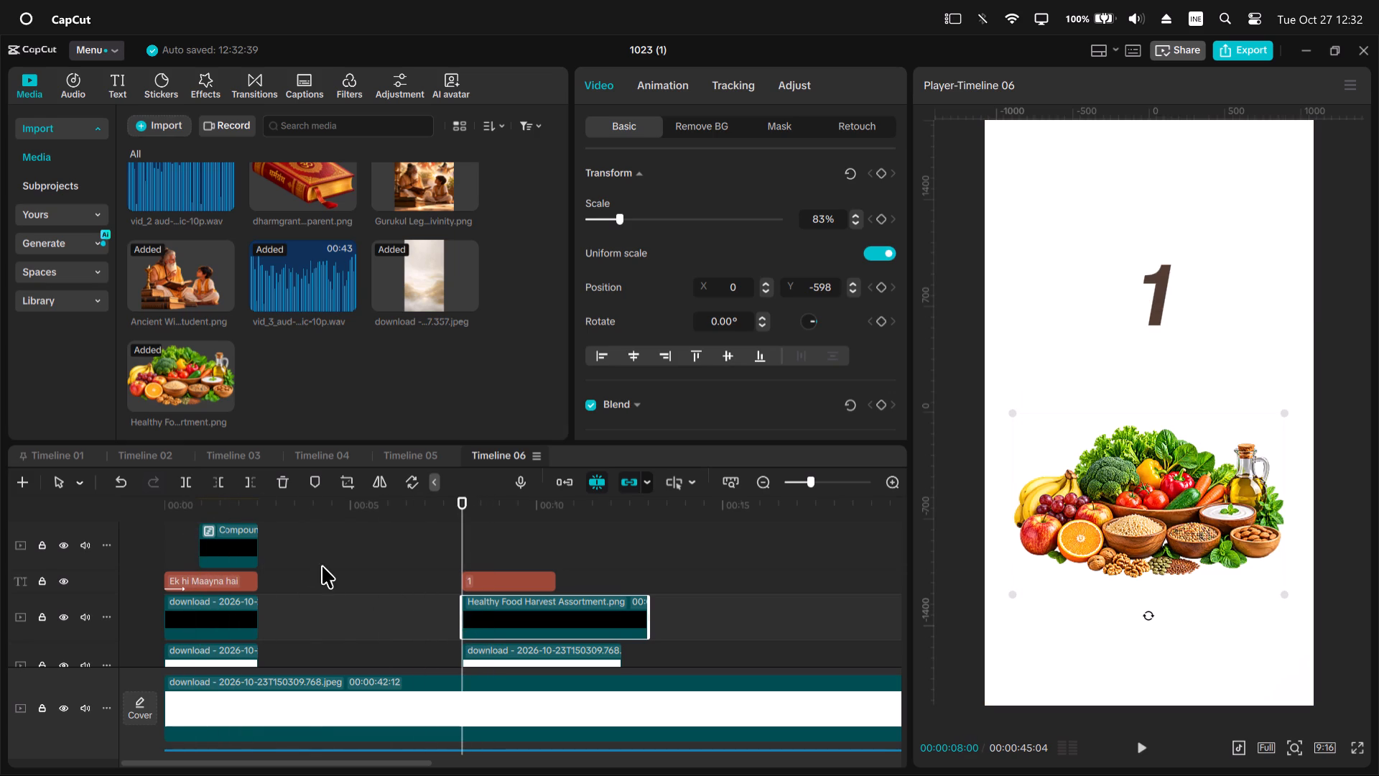
{"action": "left_click", "coordinate": [244, 535]}
{"action": "key", "text": "ctrl+c"}
{"action": "key", "text": "ctrl+v"}
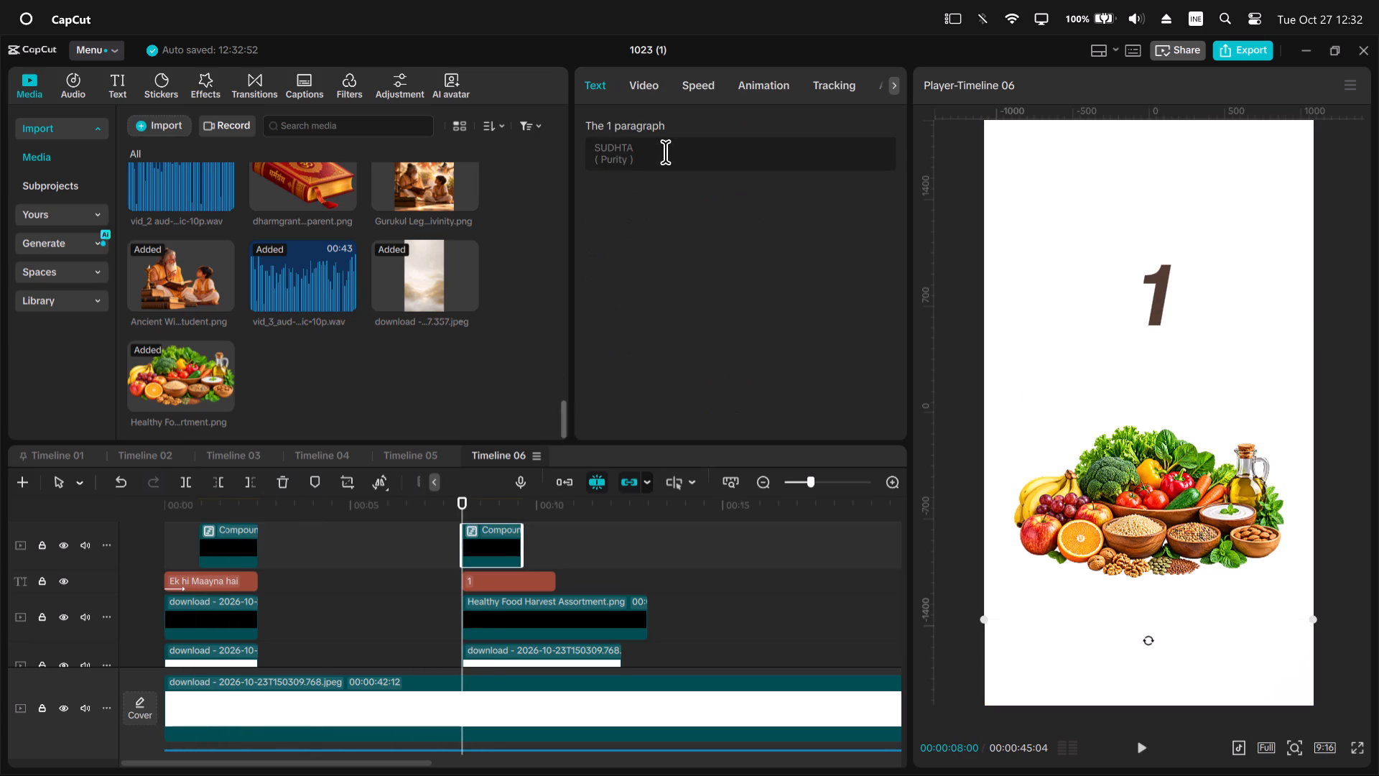
Replace the wording of the pasted compound title with "Sudh Khana".
{"action": "left_click_drag", "start_coordinate": [652, 165], "coordinate": [564, 116]}
{"action": "type", "text": "SUdh"}
{"action": "key", "text": "space"}
{"action": "key", "text": "BackSpace"}
{"action": "key", "text": "BackSpace"}
{"action": "key", "text": "BackSpace"}
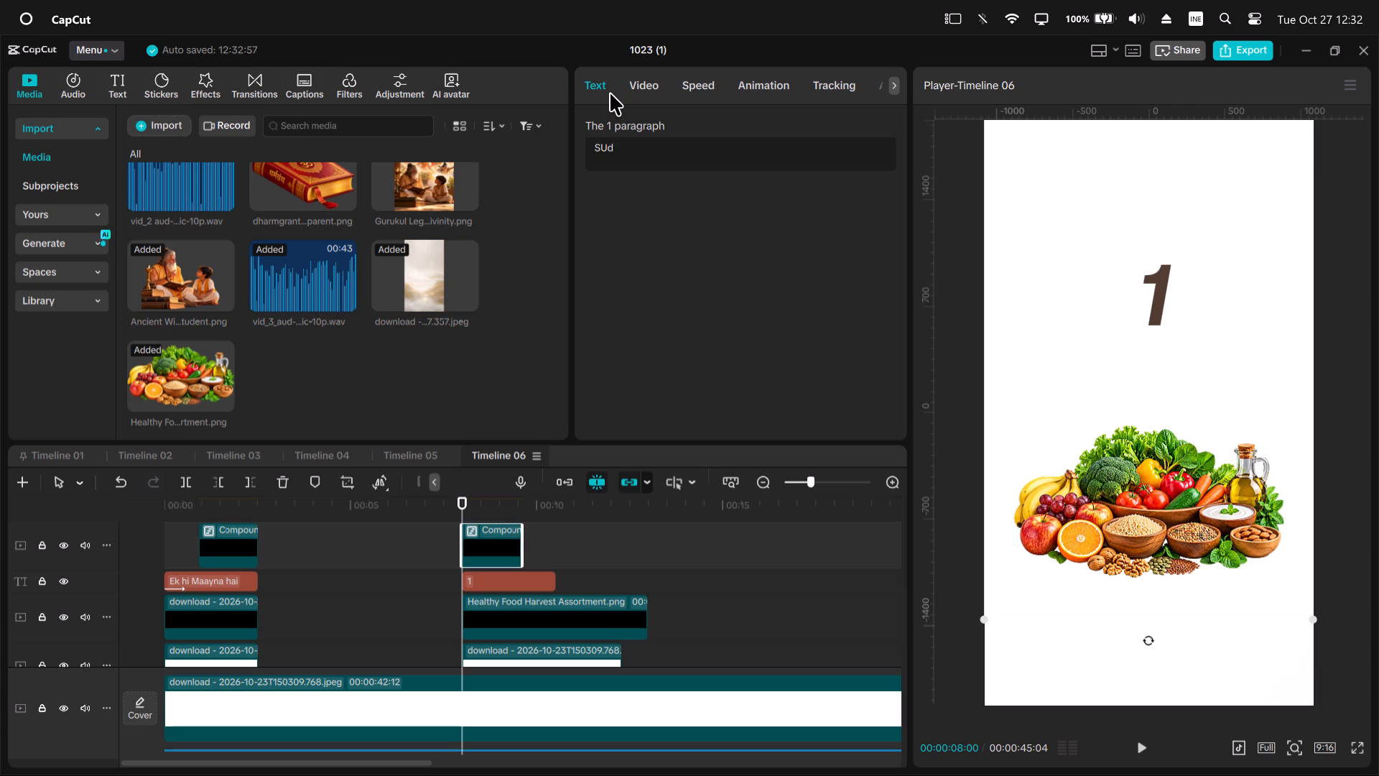
{"action": "key", "text": "BackSpace"}
{"action": "type", "text": "udh Khana"}
Move the "Sudh Khana" title into the gap between the "1" and the food image and scale it down slightly.
{"action": "left_click", "coordinate": [463, 499]}
{"action": "key", "text": "space"}
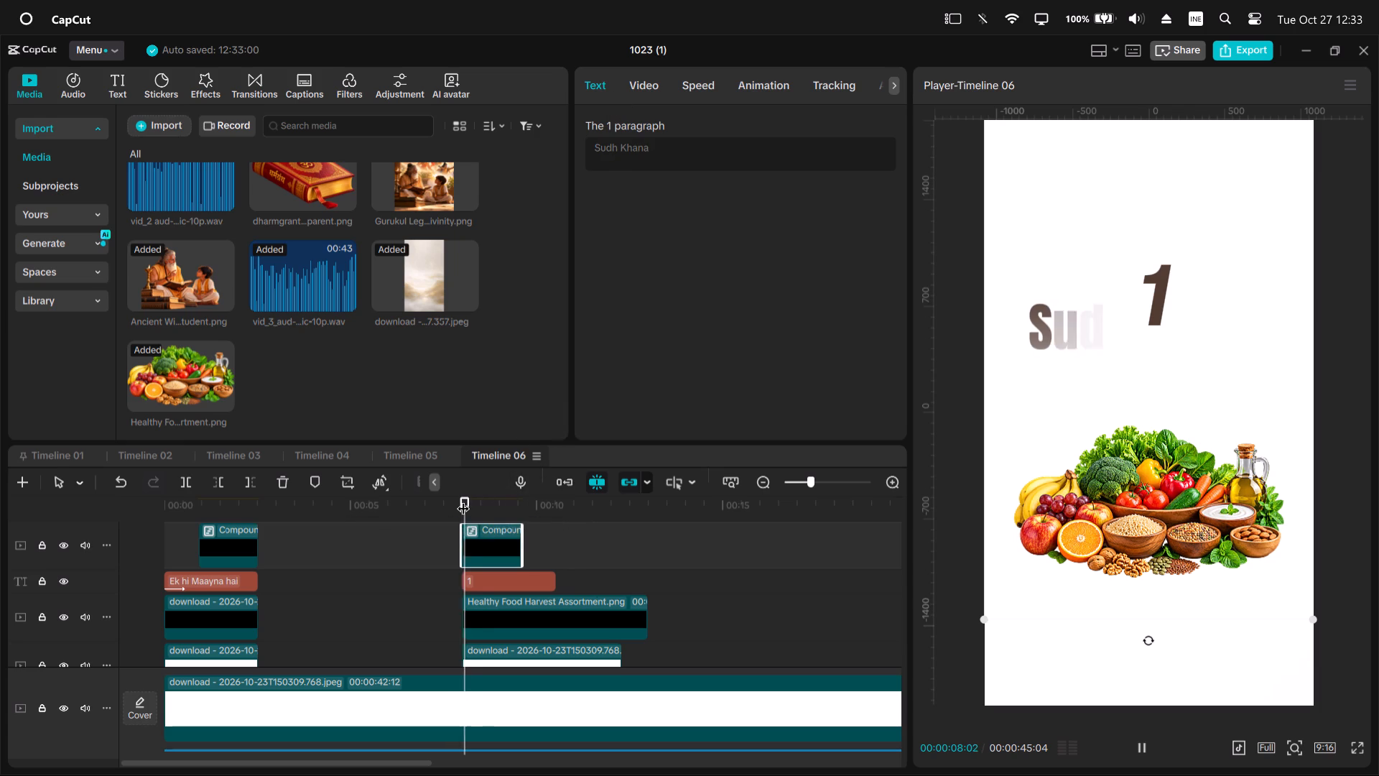
{"action": "key", "text": "space"}
{"action": "left_click_drag", "start_coordinate": [1156, 350], "coordinate": [1158, 399]}
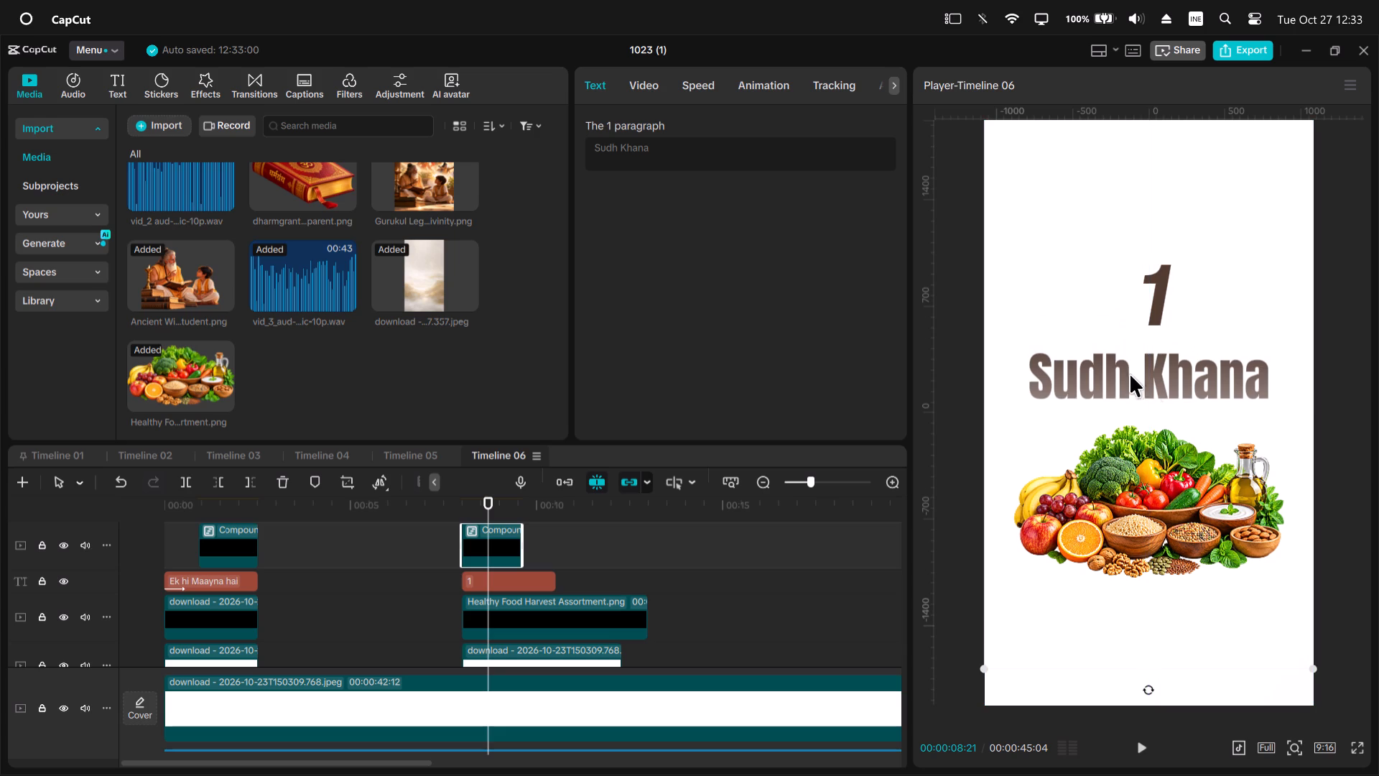
{"action": "left_click_drag", "start_coordinate": [984, 666], "coordinate": [1018, 642]}
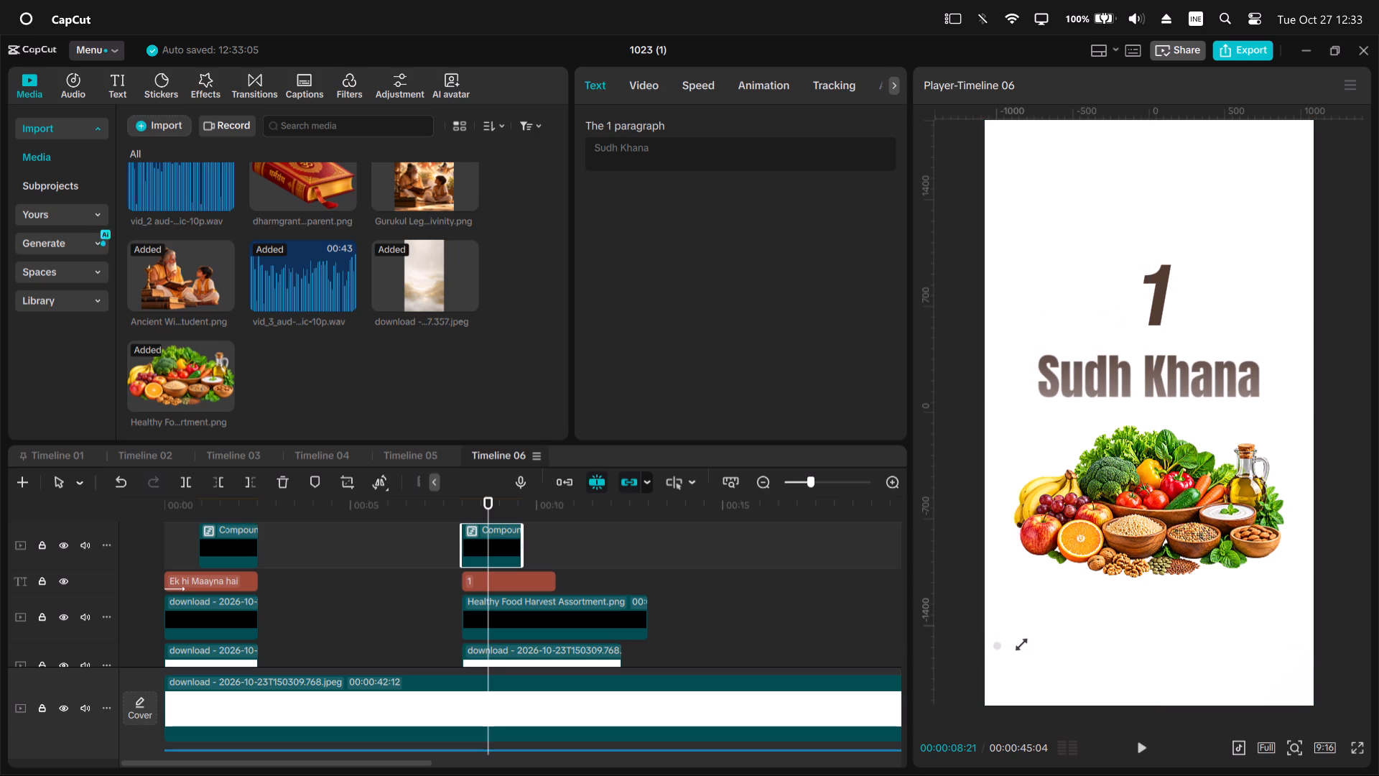
{"action": "left_click_drag", "start_coordinate": [1018, 642], "coordinate": [1043, 622]}
{"action": "left_click_drag", "start_coordinate": [1183, 382], "coordinate": [1181, 395]}
Play the section on from the title, then trim the ends of the "1", healthy-food and white background clips to 00:00:10:01.
{"action": "key", "text": "space"}
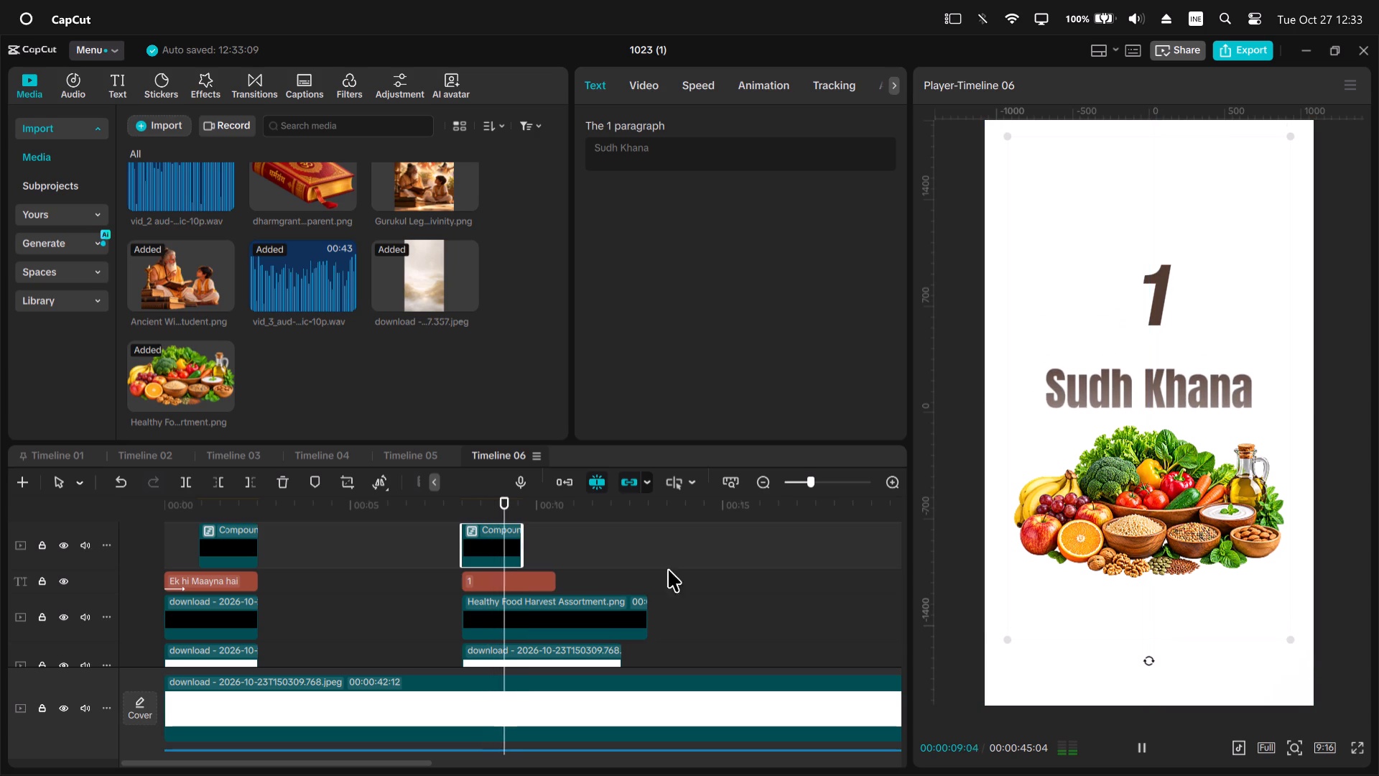
{"action": "key", "text": "space"}
{"action": "key", "text": "space"}
{"action": "key", "text": "space"}
{"action": "key", "text": "space"}
{"action": "key", "text": "space"}
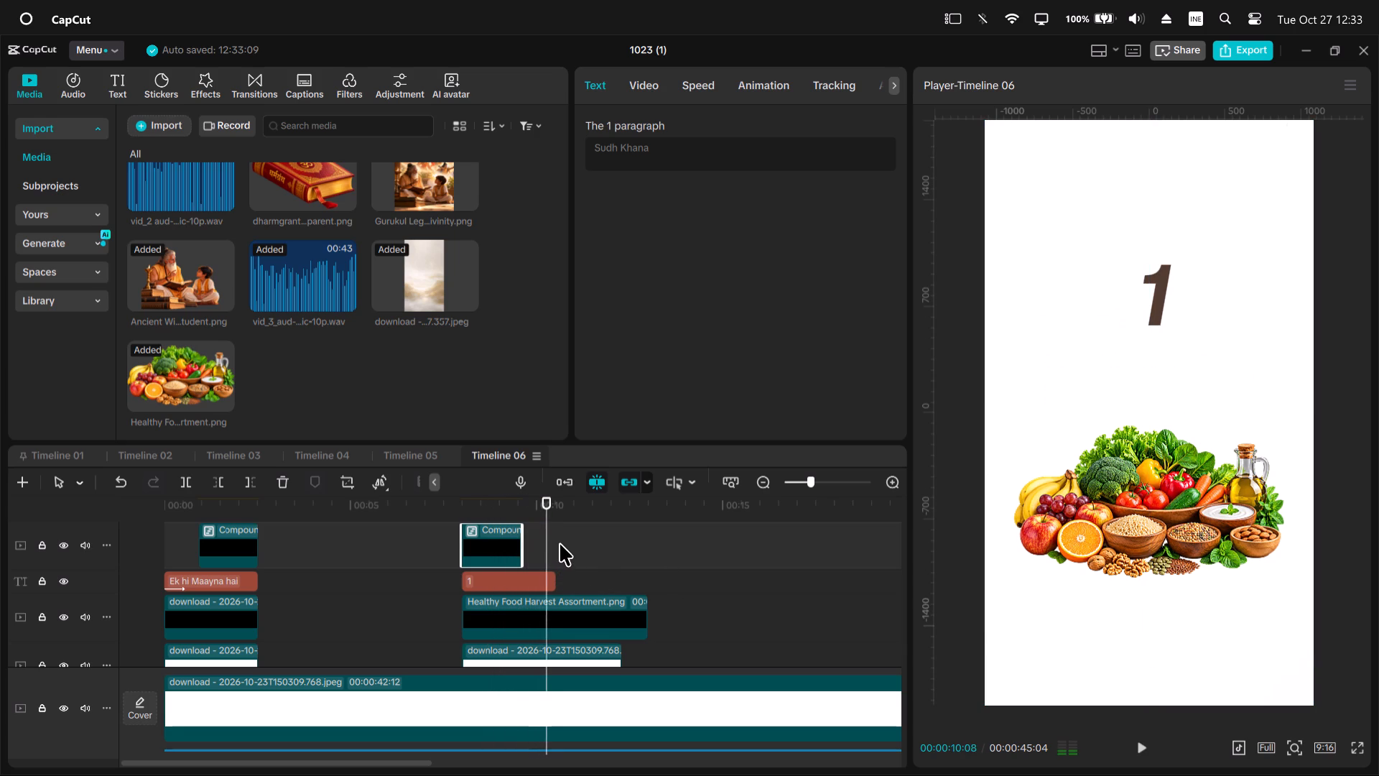
{"action": "scroll", "coordinate": [560, 543], "scroll_direction": "down", "scroll_amount": 17}
{"action": "key", "text": "space"}
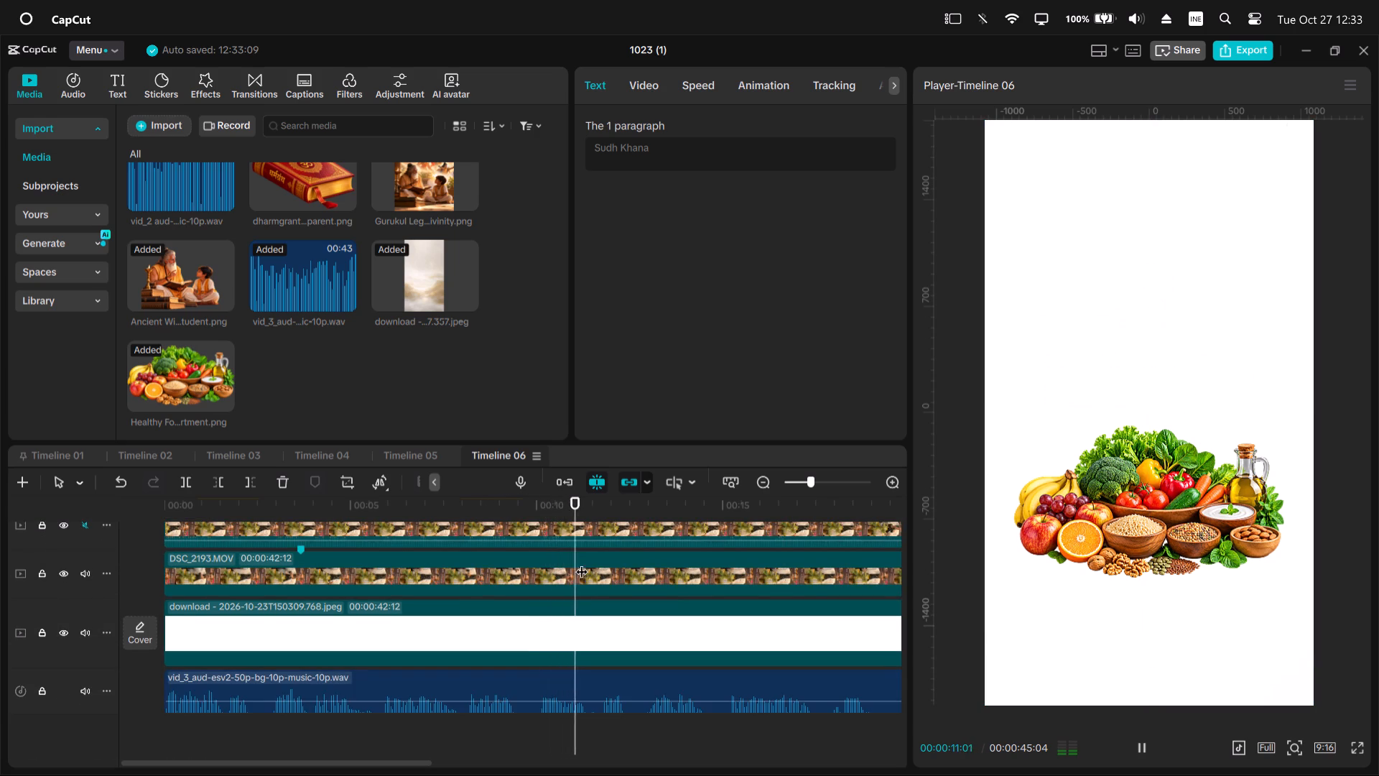
{"action": "key", "text": "space"}
{"action": "left_click", "coordinate": [543, 513]}
{"action": "scroll", "coordinate": [544, 551], "scroll_direction": "up", "scroll_amount": 12}
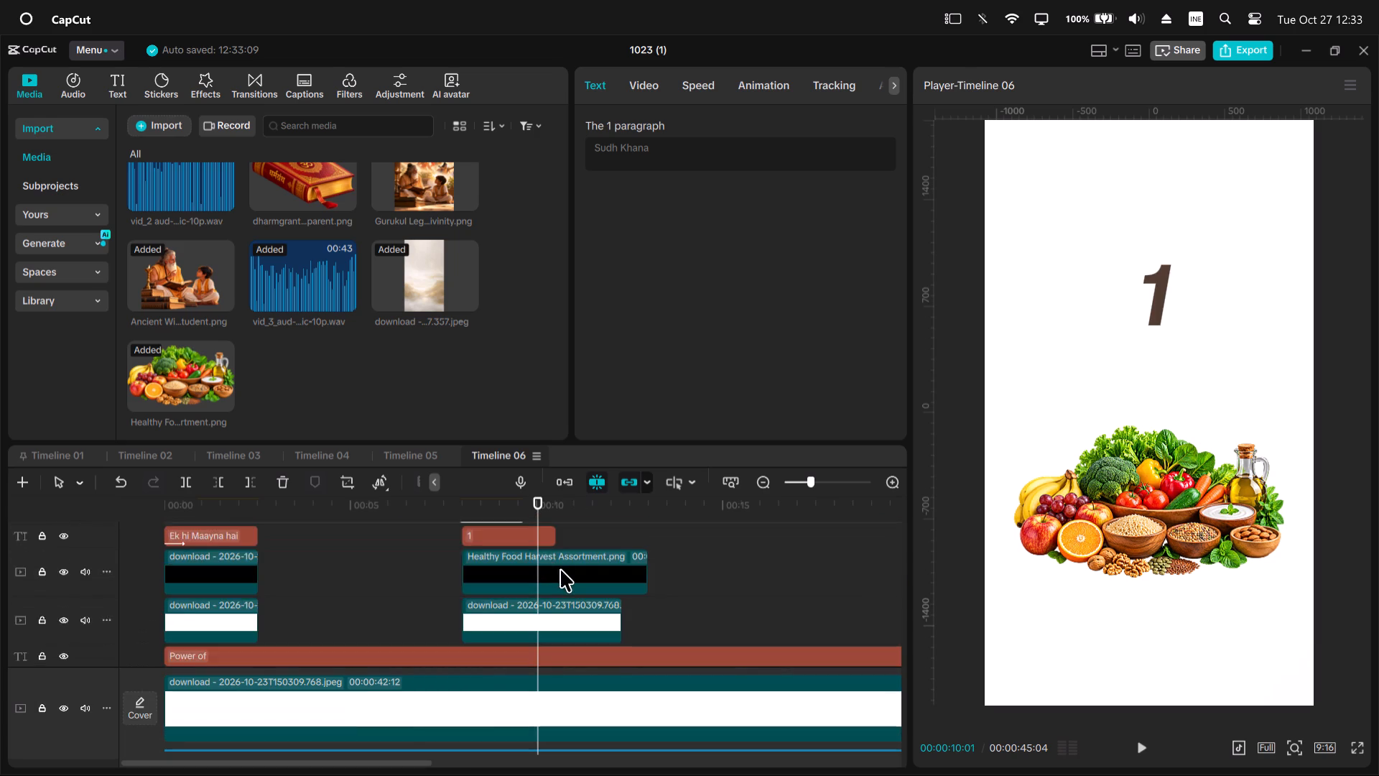
{"action": "scroll", "coordinate": [560, 569], "scroll_direction": "up", "scroll_amount": 2}
{"action": "left_click_drag", "start_coordinate": [568, 575], "coordinate": [544, 613]}
{"action": "scroll", "coordinate": [551, 651], "scroll_direction": "down", "scroll_amount": 4}
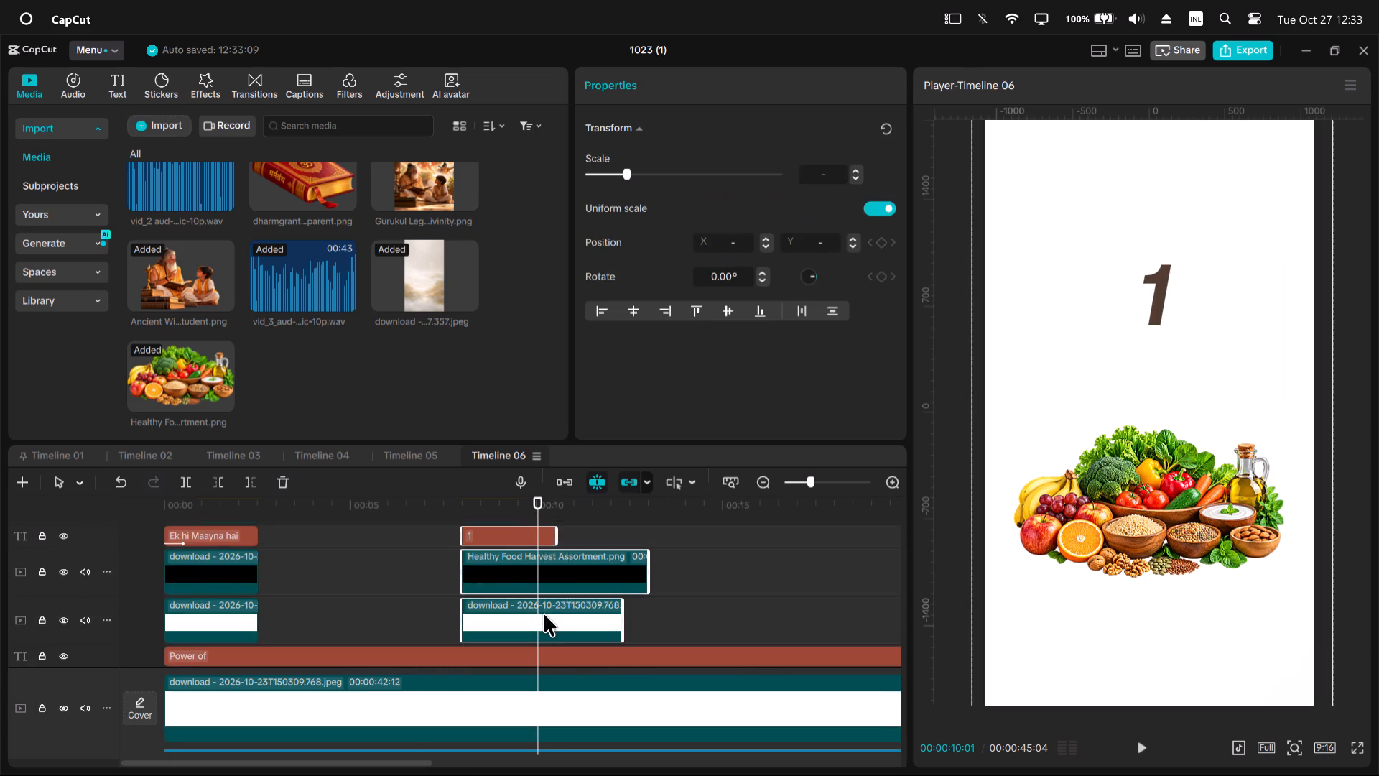
{"action": "key", "text": "w"}
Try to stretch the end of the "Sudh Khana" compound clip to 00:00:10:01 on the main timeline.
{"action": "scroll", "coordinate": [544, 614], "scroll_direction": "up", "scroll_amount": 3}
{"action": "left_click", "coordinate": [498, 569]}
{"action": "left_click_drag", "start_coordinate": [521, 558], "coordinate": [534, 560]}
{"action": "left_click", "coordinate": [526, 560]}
Open the "Sudh Khana" compound clip, lengthen the text clip inside it, and return to the main timeline.
{"action": "double_click", "coordinate": [506, 560]}
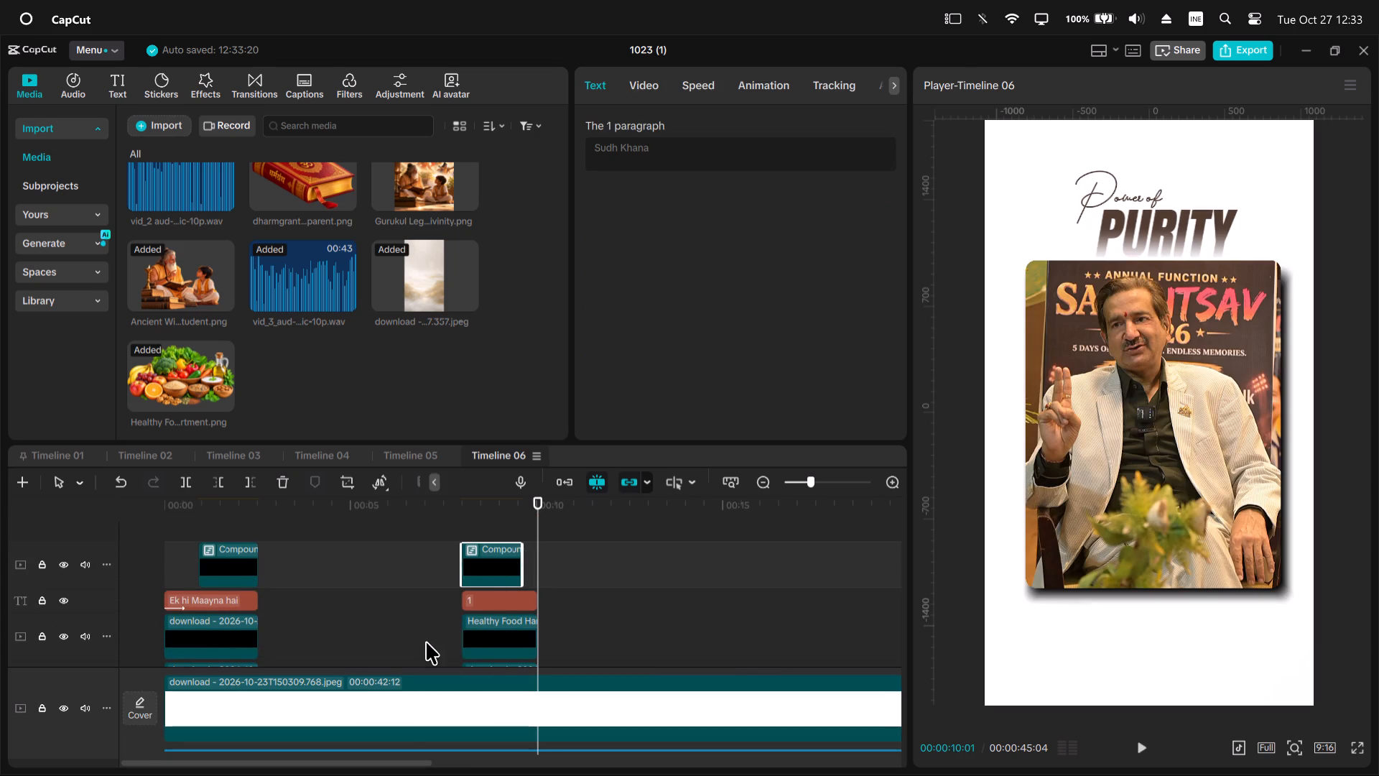
{"action": "left_click", "coordinate": [357, 593]}
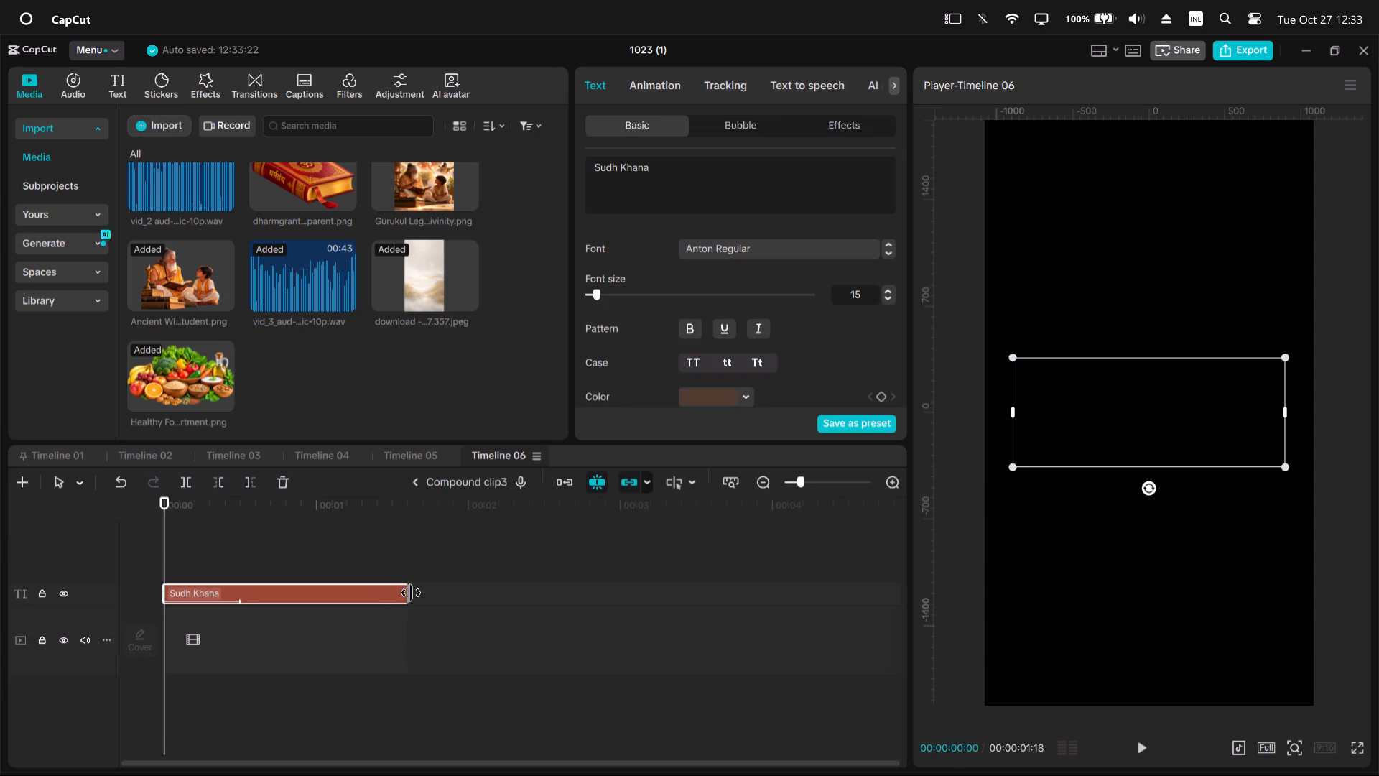
{"action": "left_click_drag", "start_coordinate": [410, 593], "coordinate": [674, 607]}
{"action": "left_click", "coordinate": [415, 486]}
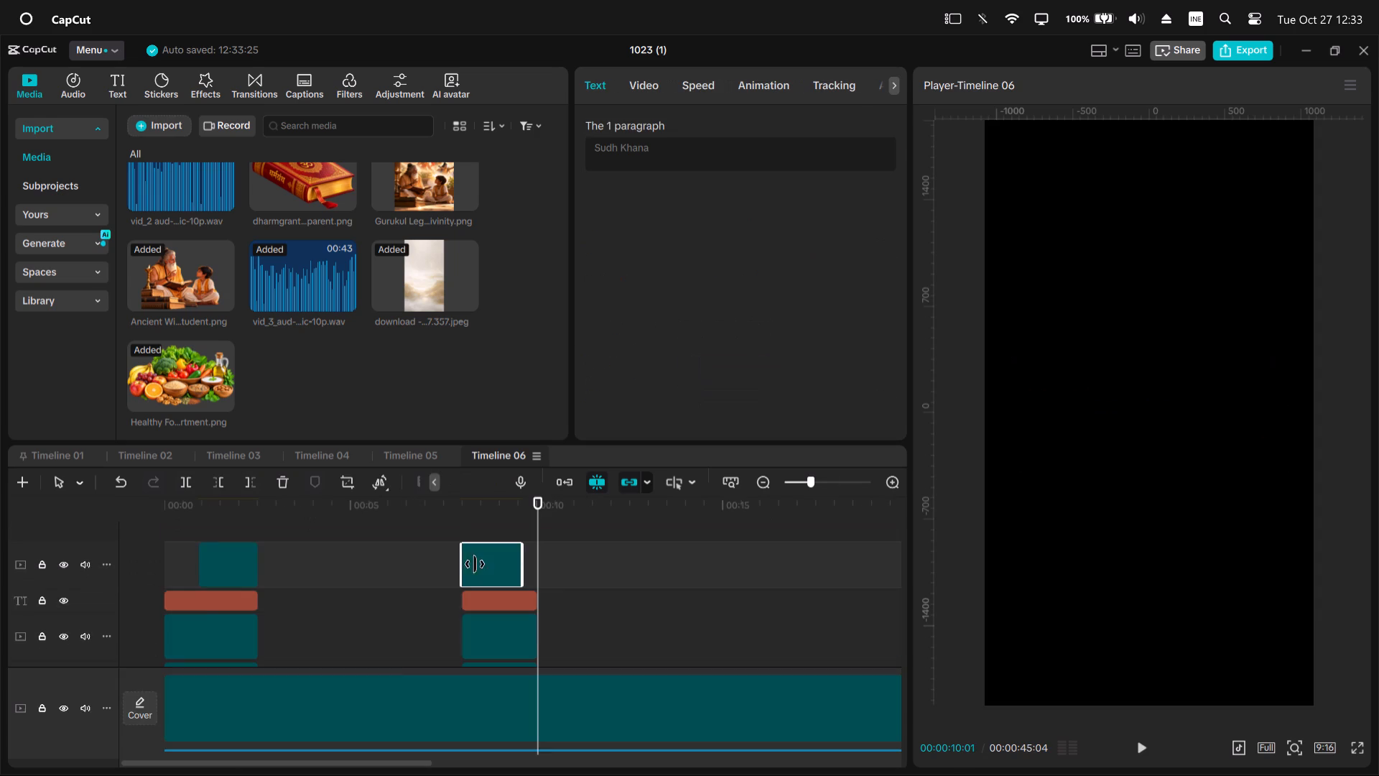
Stretch the end of the "Sudh Khana" compound clip to 00:00:10:01, level with the segment's other clips.
{"action": "left_click_drag", "start_coordinate": [521, 568], "coordinate": [535, 573]}
{"action": "left_click", "coordinate": [507, 511]}
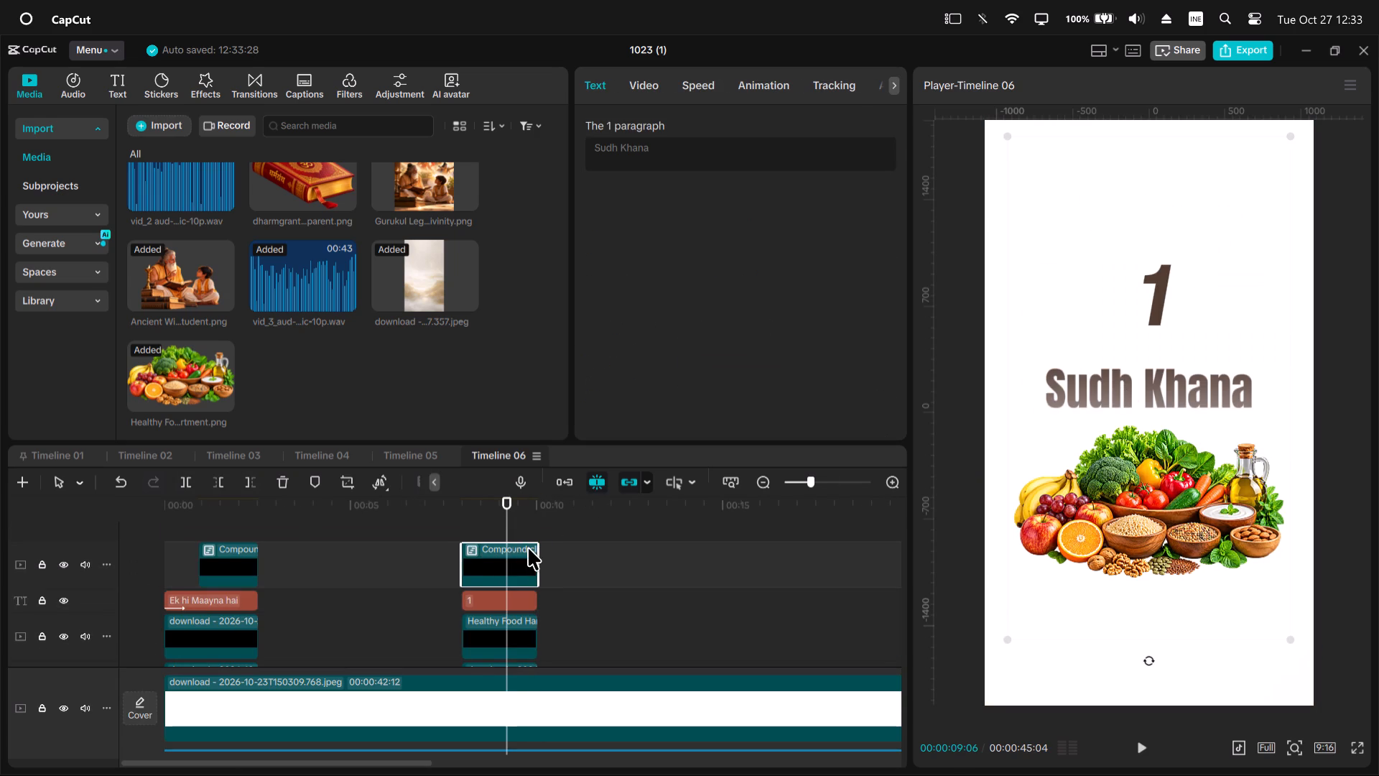
Replace the compound clip's title text with "SUDH KHANA" in capitals and play it briefly.
{"action": "triple_click", "coordinate": [658, 152]}
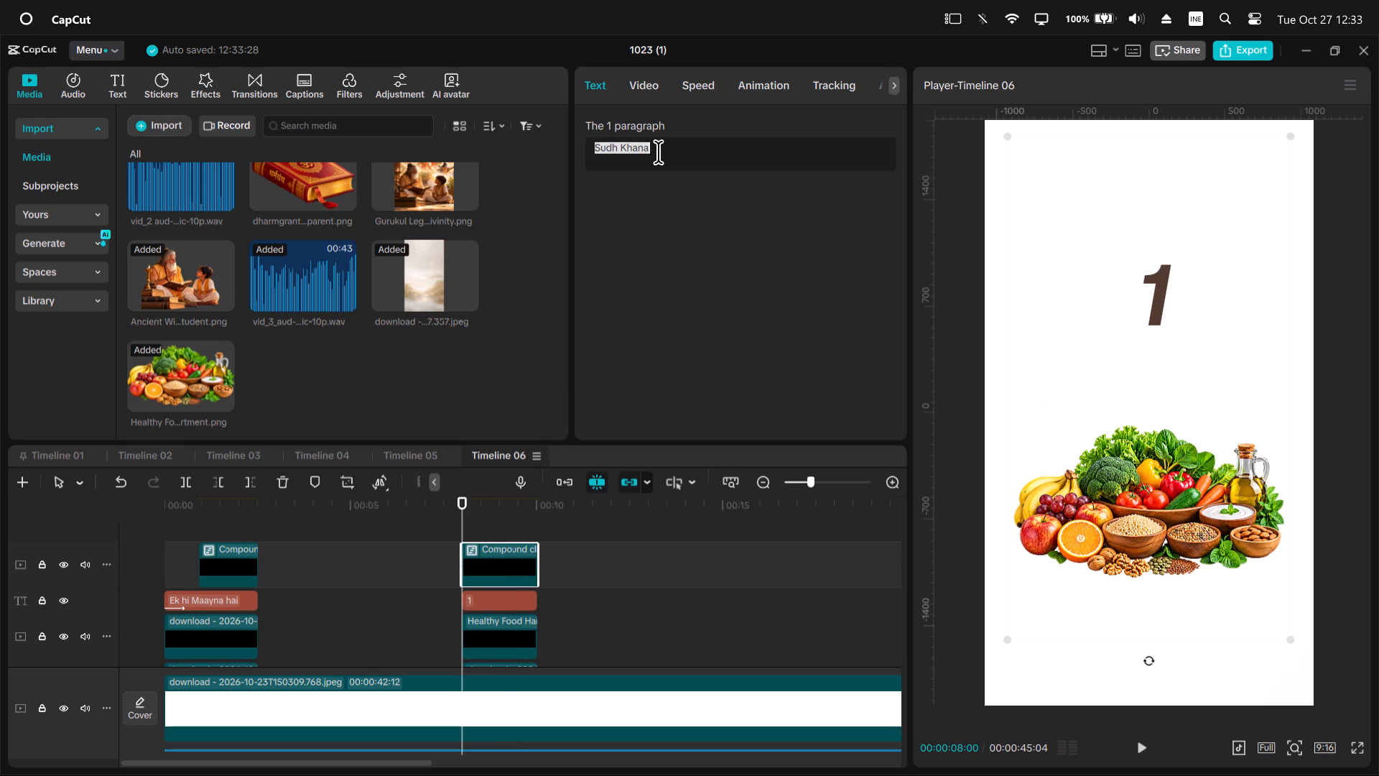
{"action": "type", "text": "SUDH KHANA"}
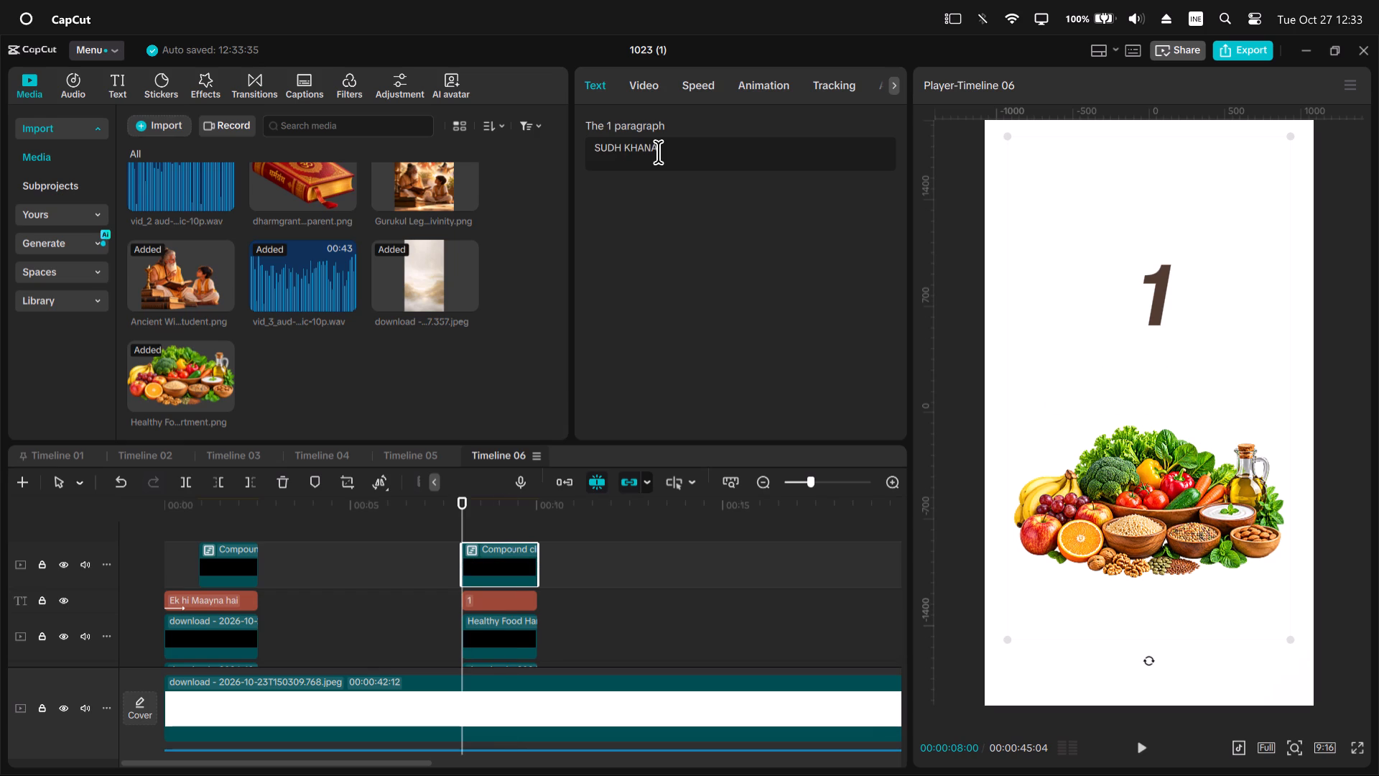
{"action": "left_click", "coordinate": [473, 507]}
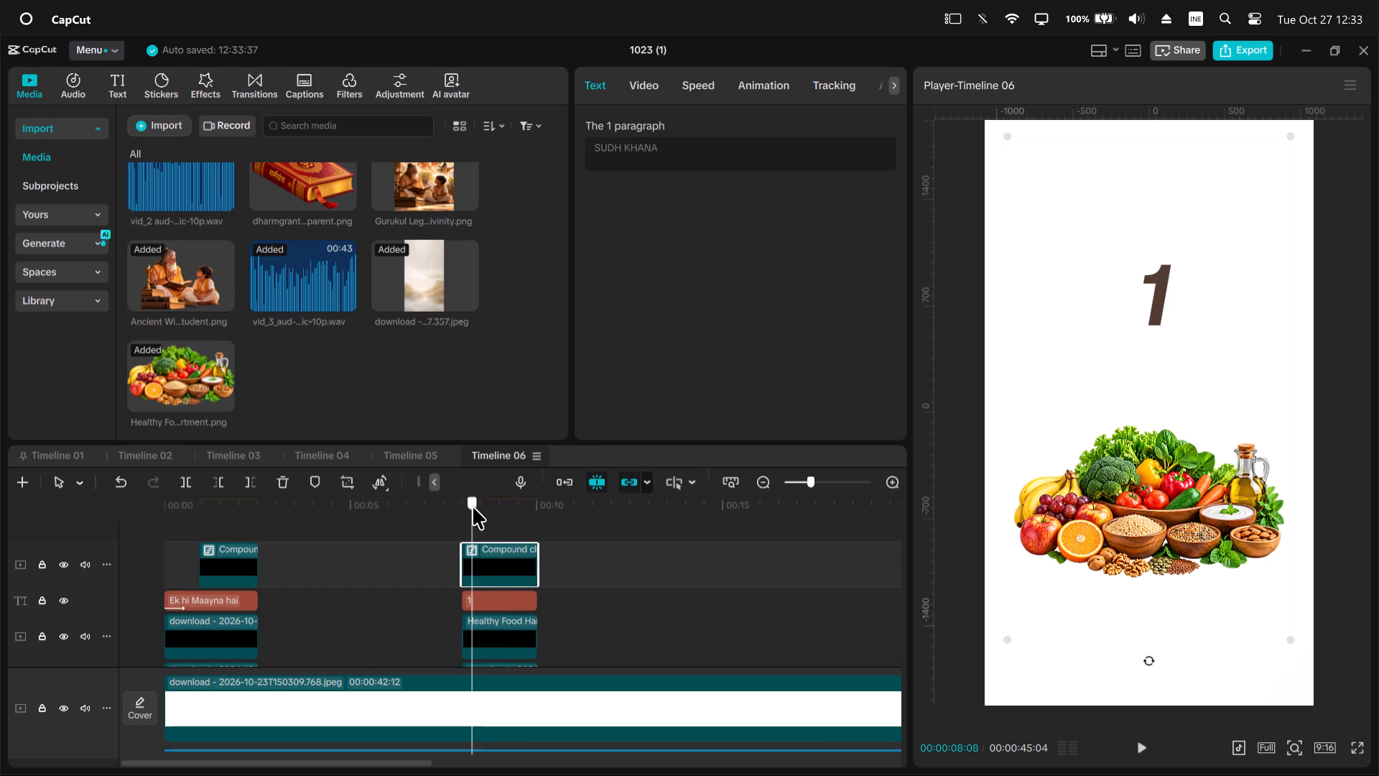
{"action": "key", "text": "space"}
{"action": "key", "text": "space"}
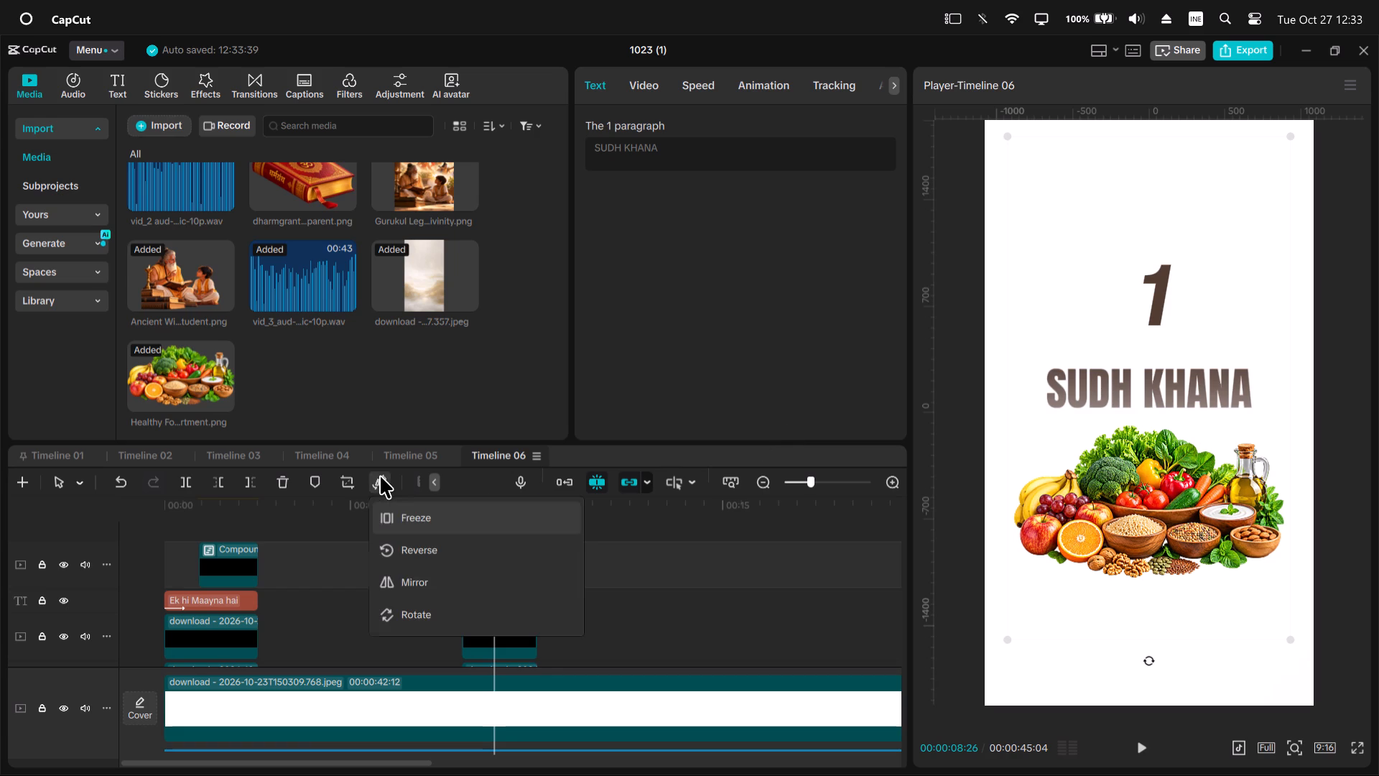
Switch to Chrome, search Google for "shudh meaning in english" to check the spelling, and return to CapCut.
{"action": "key", "text": "alt+Tab"}
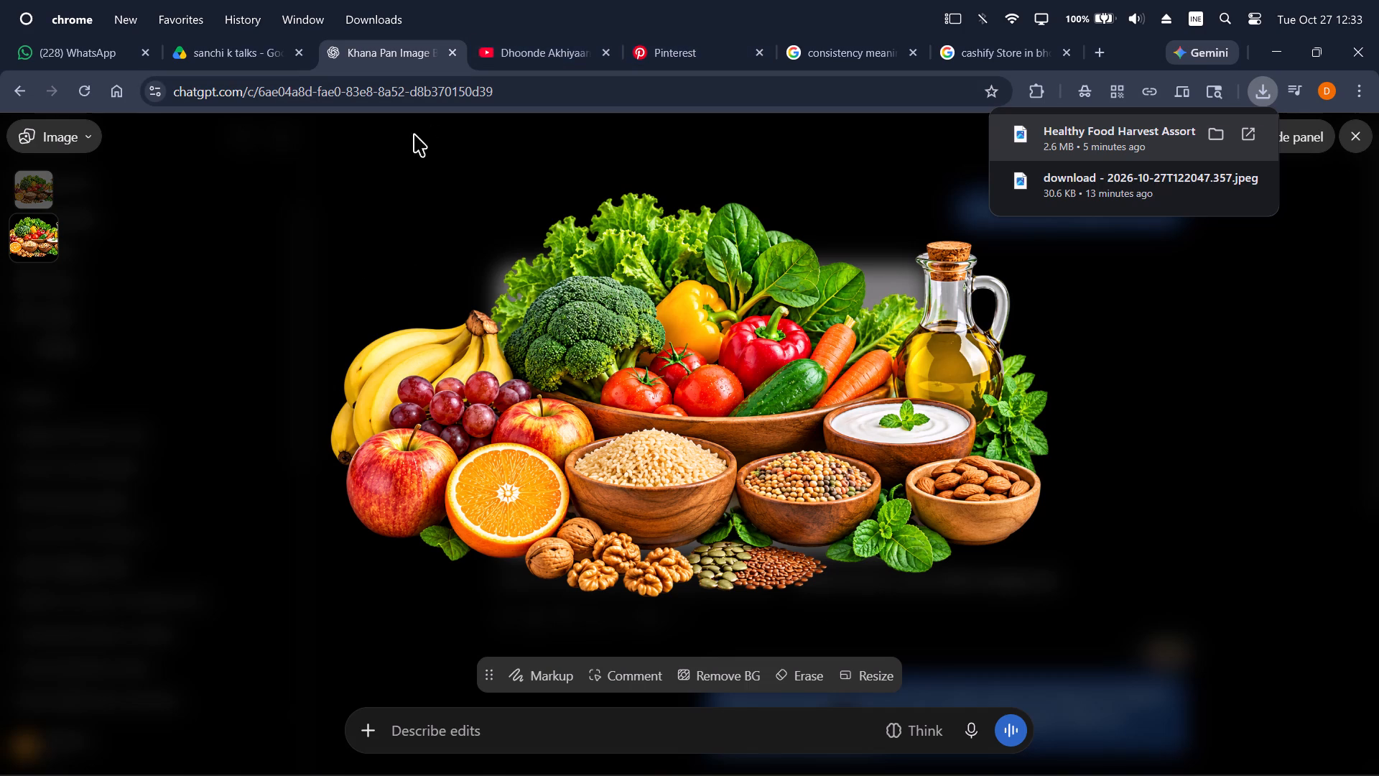
{"action": "left_click", "coordinate": [1360, 134]}
{"action": "left_click", "coordinate": [868, 48]}
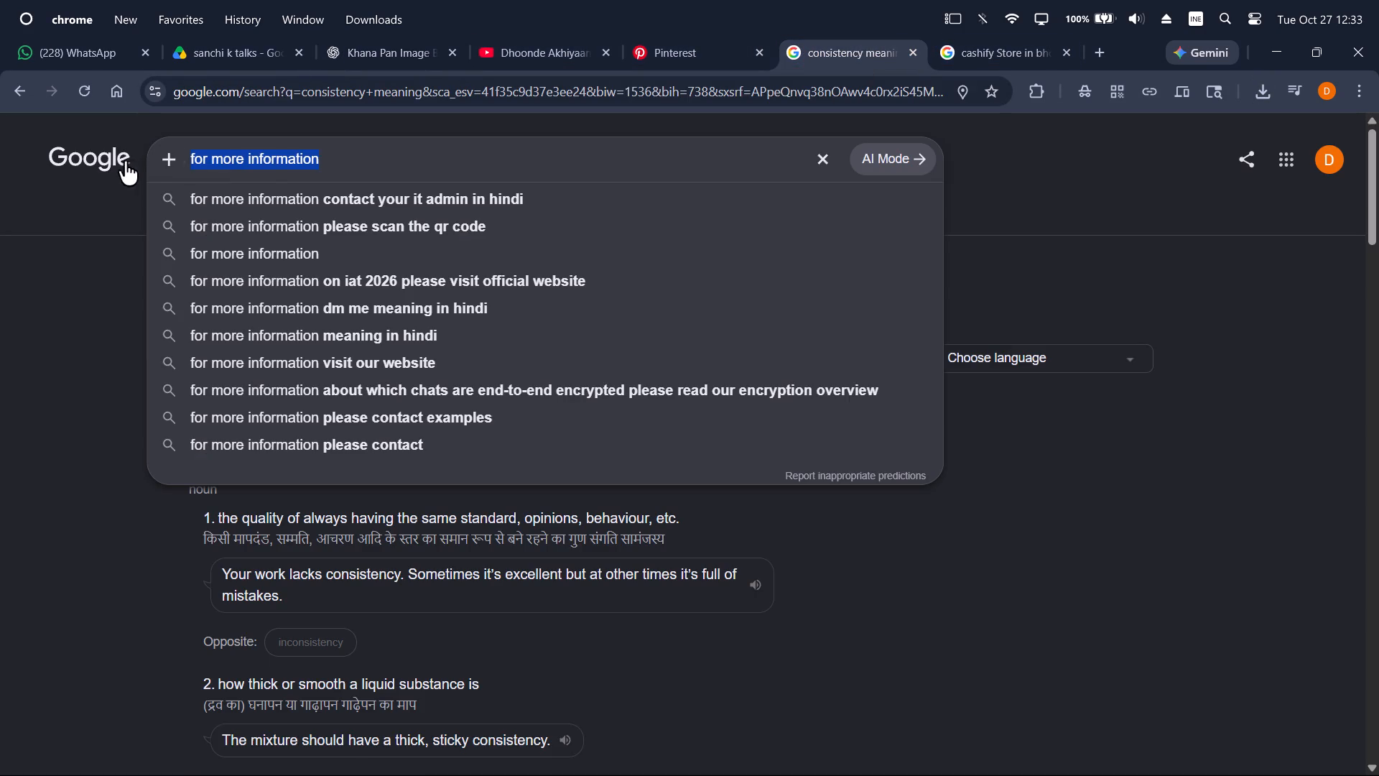
{"action": "type", "text": "shudh"}
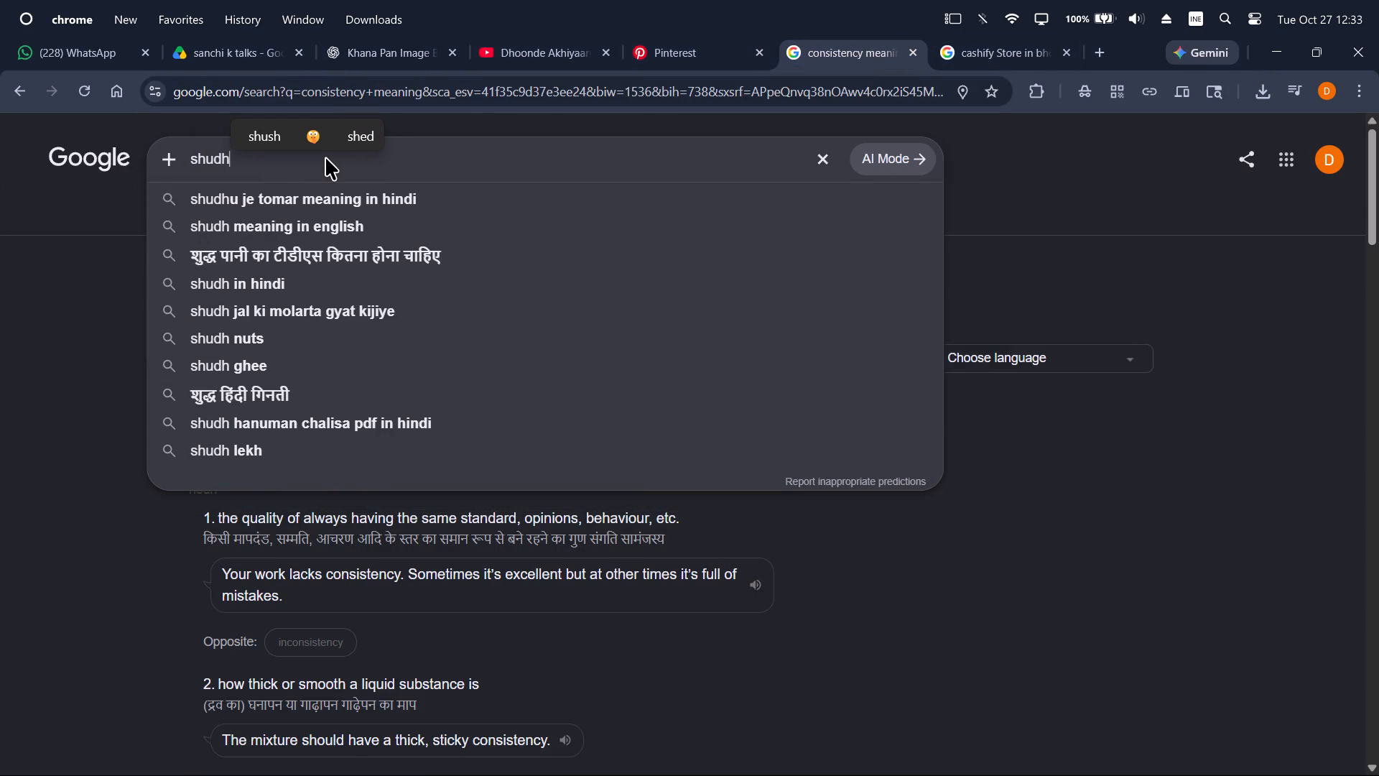
{"action": "key", "text": "Right"}
{"action": "key", "text": "Right"}
{"action": "key", "text": "Down"}
{"action": "key", "text": "Down"}
{"action": "key", "text": "Return"}
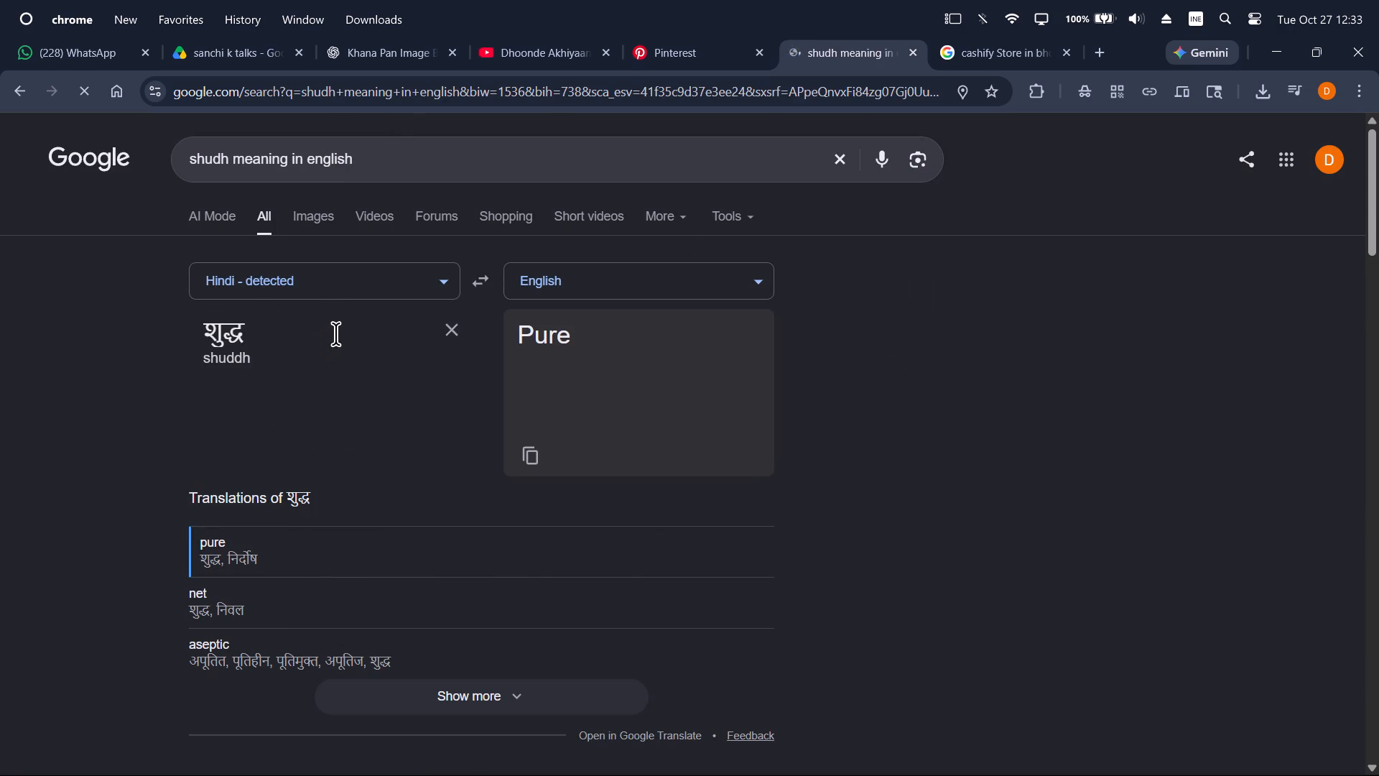
{"action": "key", "text": "alt+Tab"}
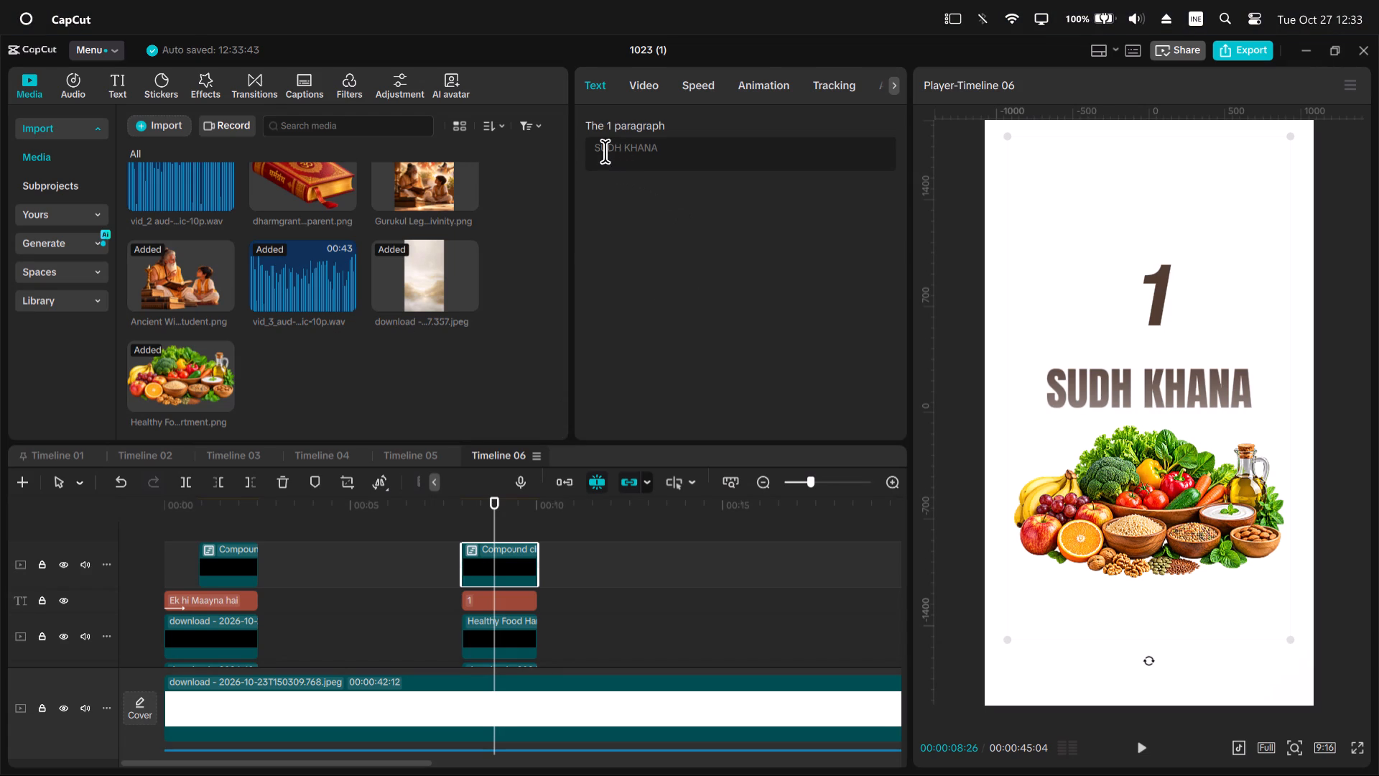
Correct the title's spelling to "SHUDDH KHANA", play it, and nudge the title slightly down.
{"action": "left_click", "coordinate": [603, 149]}
{"action": "key", "text": "shift+h"}
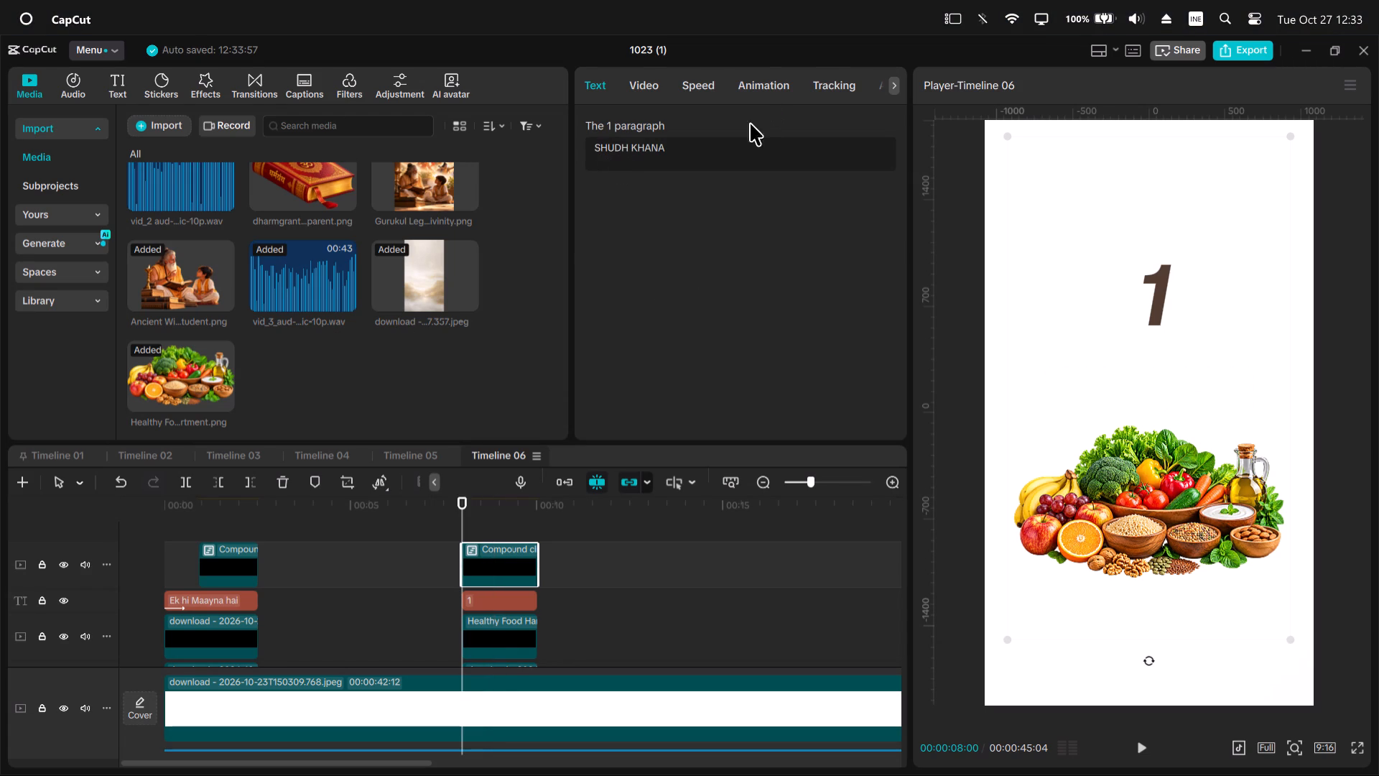
{"action": "left_click", "coordinate": [621, 149]}
{"action": "key", "text": "shift+d"}
{"action": "left_click", "coordinate": [466, 508]}
{"action": "key", "text": "space"}
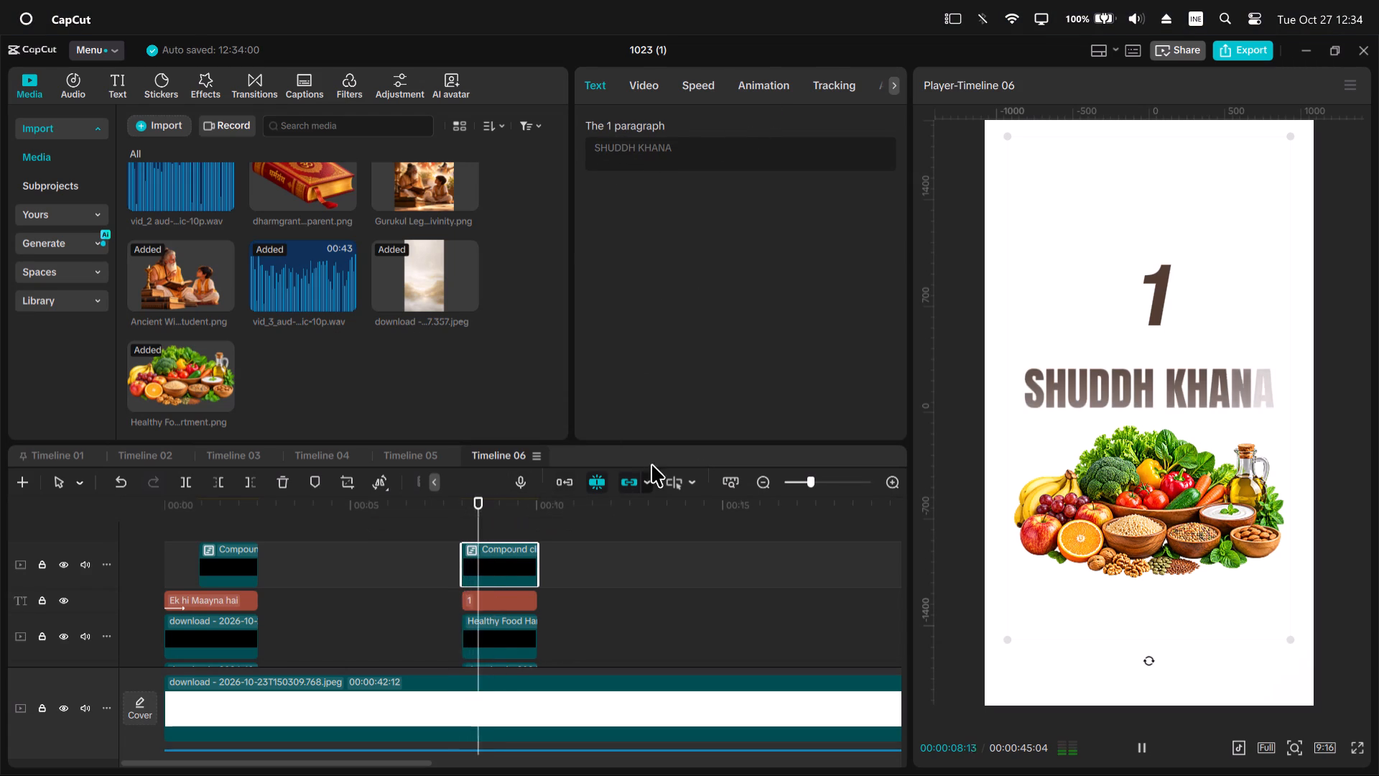
{"action": "key", "text": "space"}
{"action": "left_click_drag", "start_coordinate": [1181, 406], "coordinate": [1183, 414]}
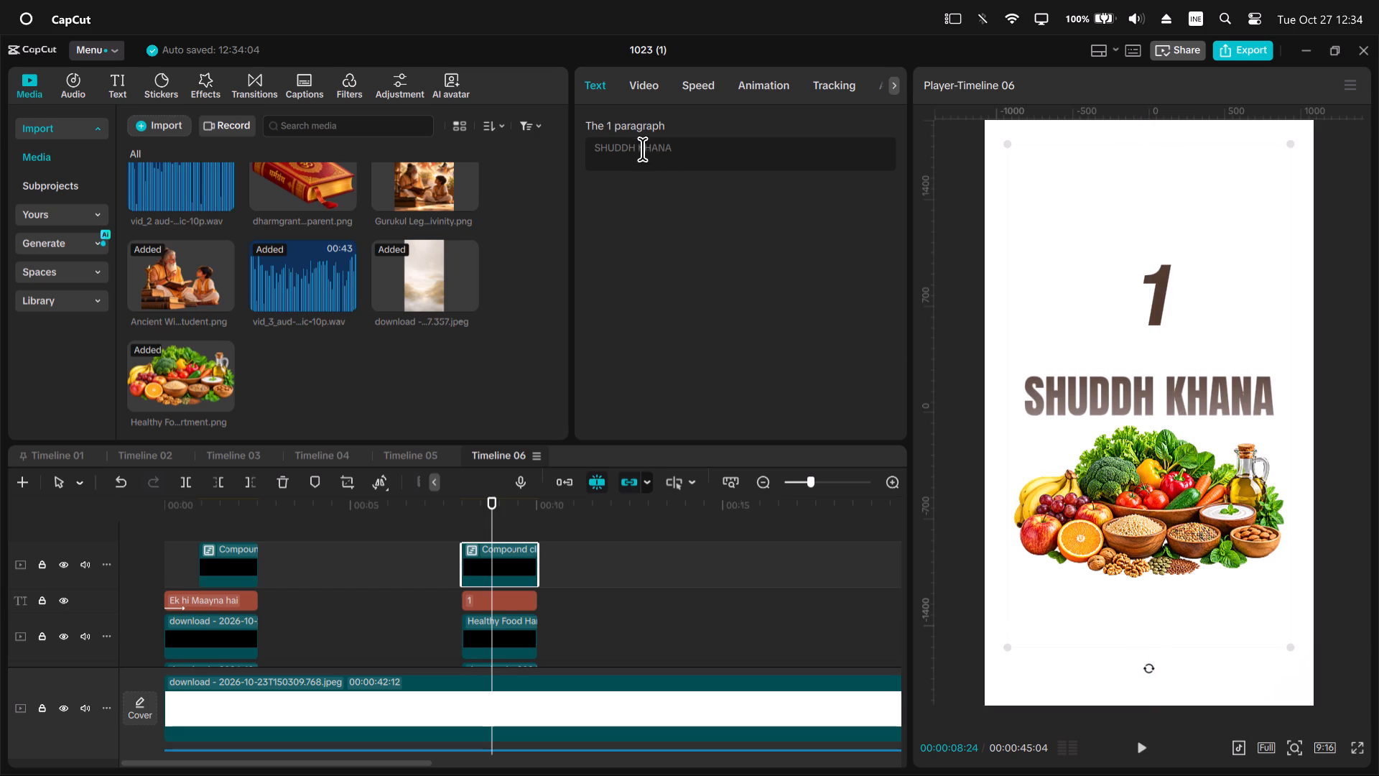
Change the title to two lines reading "SHUDDH" and "KHAN-PAN", and play it briefly.
{"action": "left_click", "coordinate": [639, 147]}
{"action": "key", "text": "BackSpace"}
{"action": "key", "text": "Return"}
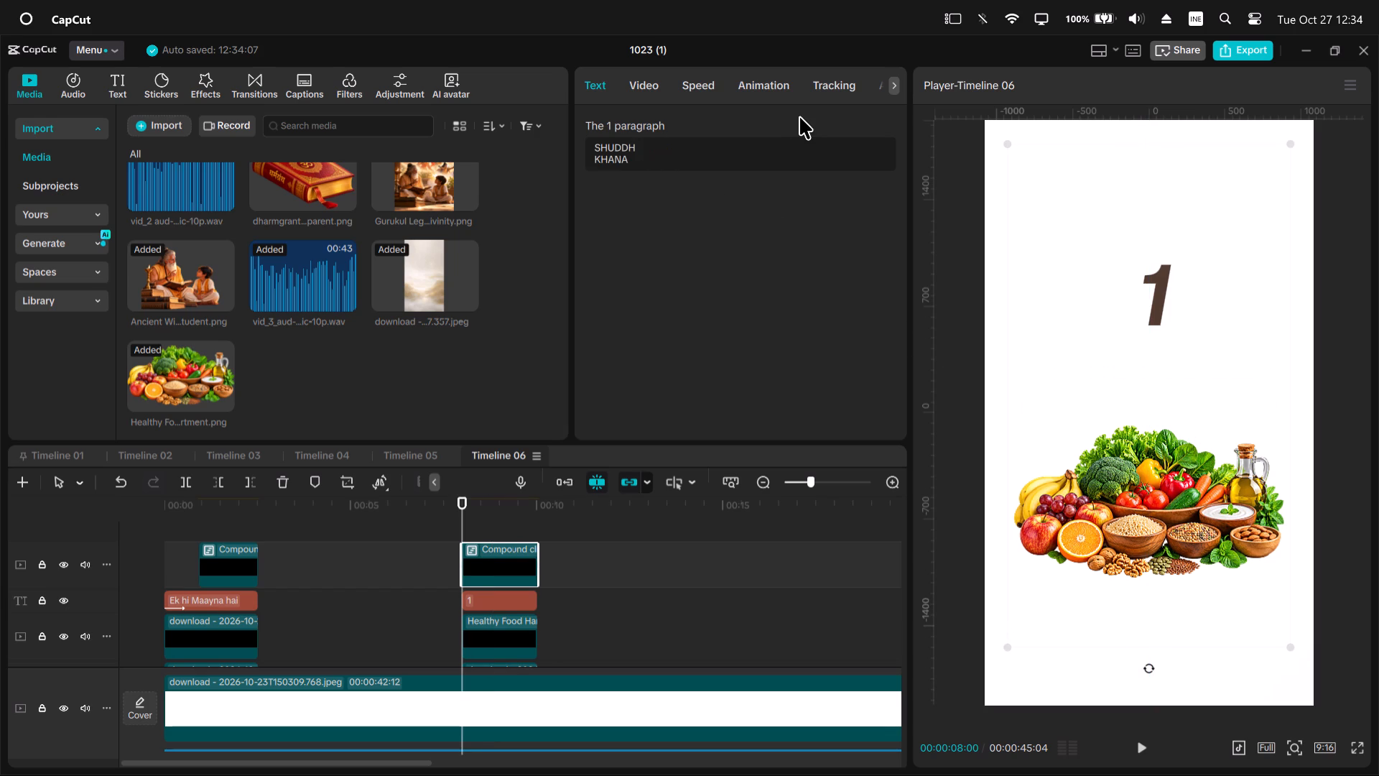
{"action": "left_click", "coordinate": [639, 159]}
{"action": "key", "text": "BackSpace"}
{"action": "type", "text": "_PAN"}
{"action": "key", "text": "Left"}
{"action": "key", "text": "Left"}
{"action": "key", "text": "Left"}
{"action": "key", "text": "BackSpace"}
{"action": "type", "text": "-"}
{"action": "key", "text": "space"}
{"action": "key", "text": "BackSpace"}
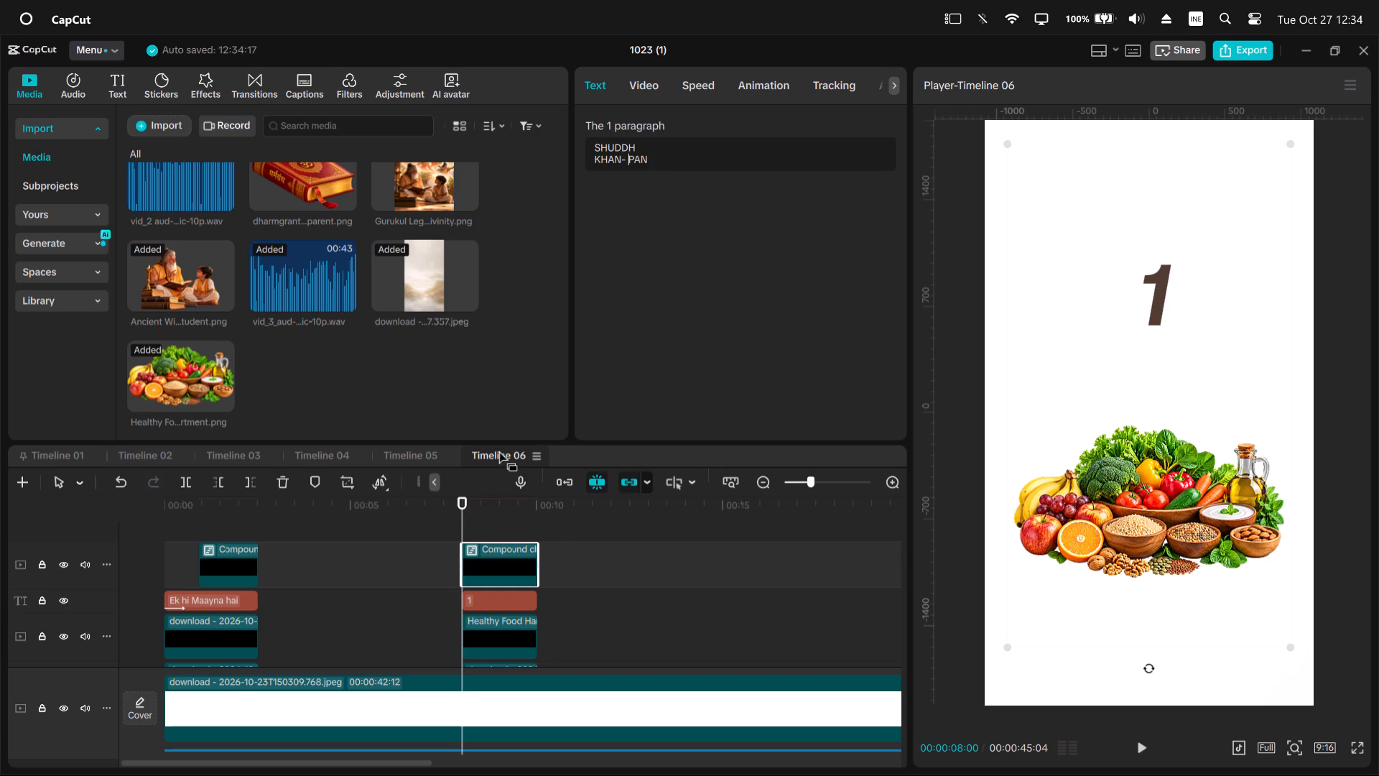
{"action": "left_click", "coordinate": [469, 508]}
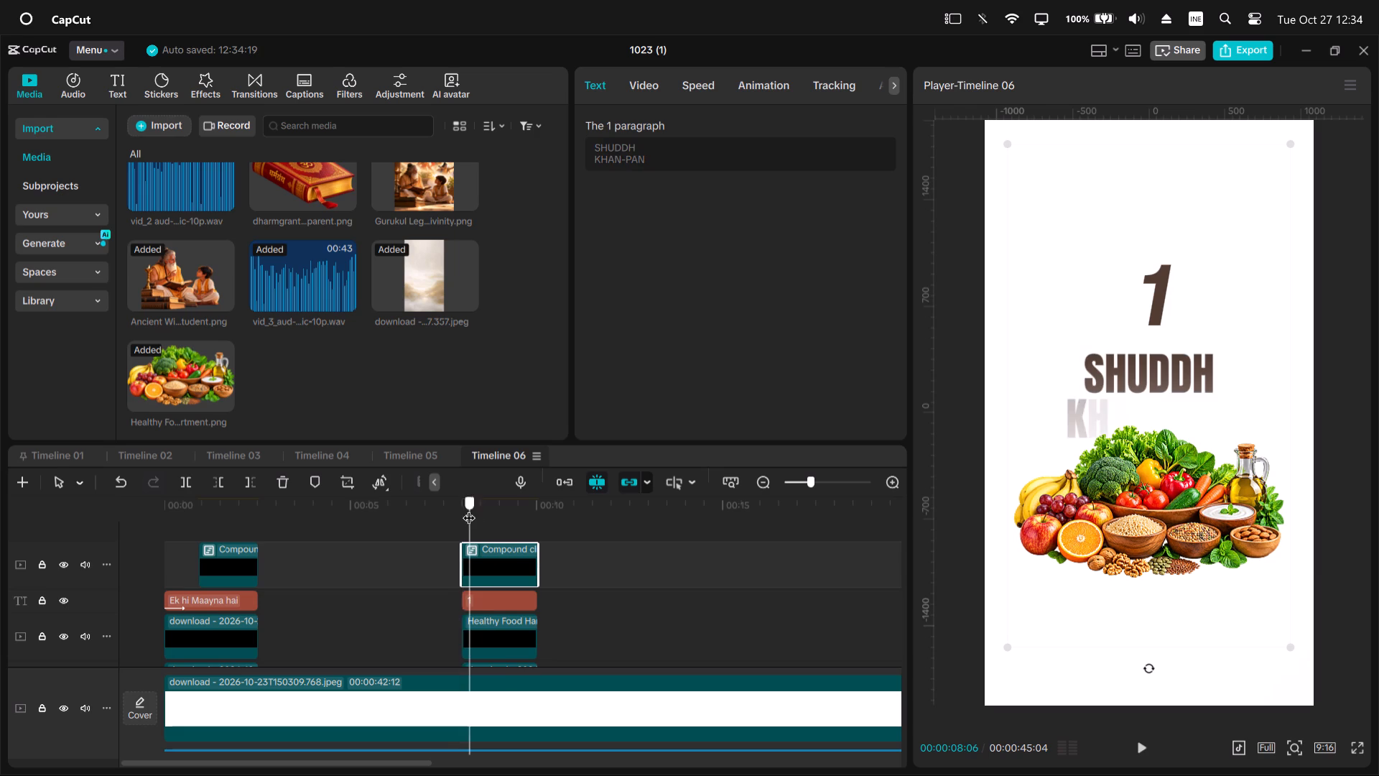
{"action": "key", "text": "space"}
{"action": "key", "text": "space"}
Raise the two-line title off the food image and shift the "1" slightly up and left above it.
{"action": "left_click_drag", "start_coordinate": [1186, 401], "coordinate": [1187, 380]}
{"action": "left_click", "coordinate": [1154, 290]}
{"action": "left_click", "coordinate": [1161, 292]}
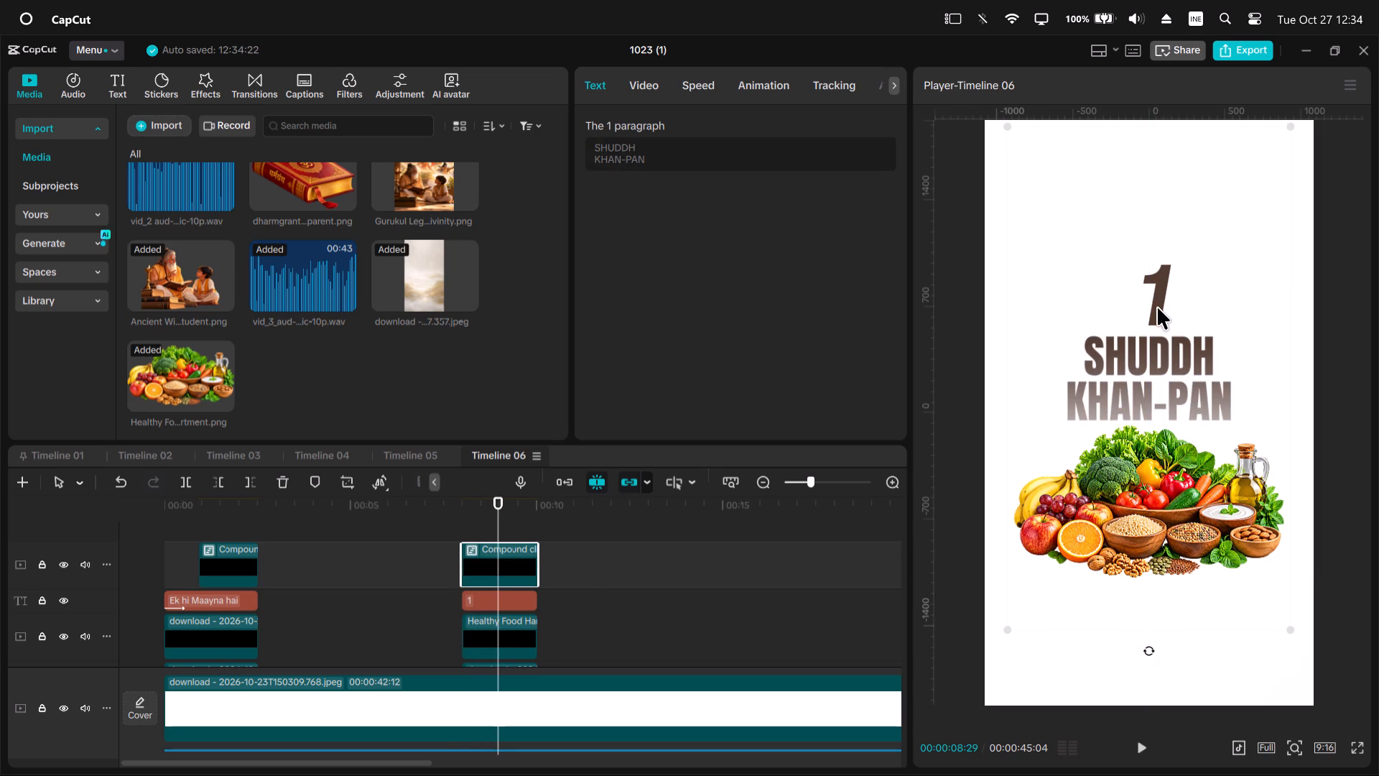
{"action": "left_click", "coordinate": [1161, 302]}
{"action": "left_click", "coordinate": [521, 606]}
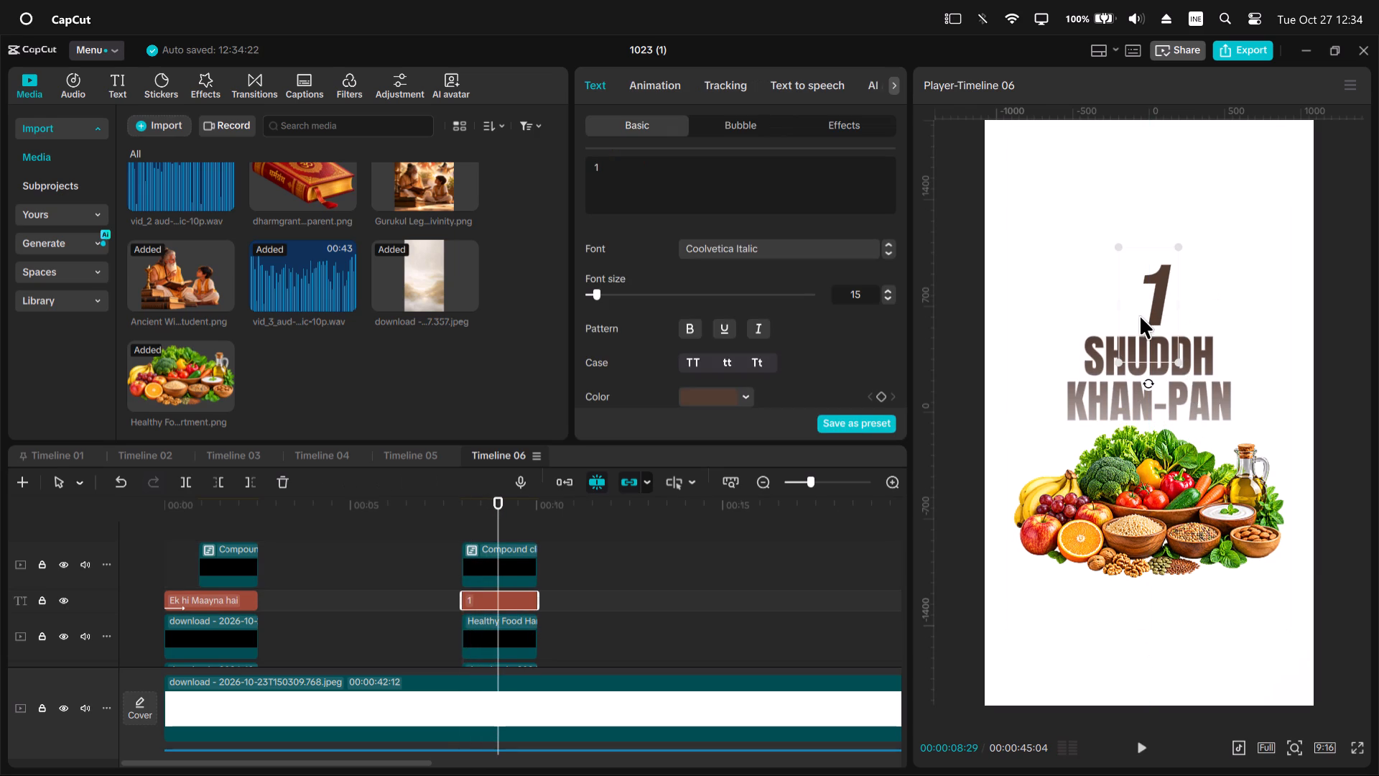
{"action": "left_click_drag", "start_coordinate": [1149, 313], "coordinate": [1143, 305]}
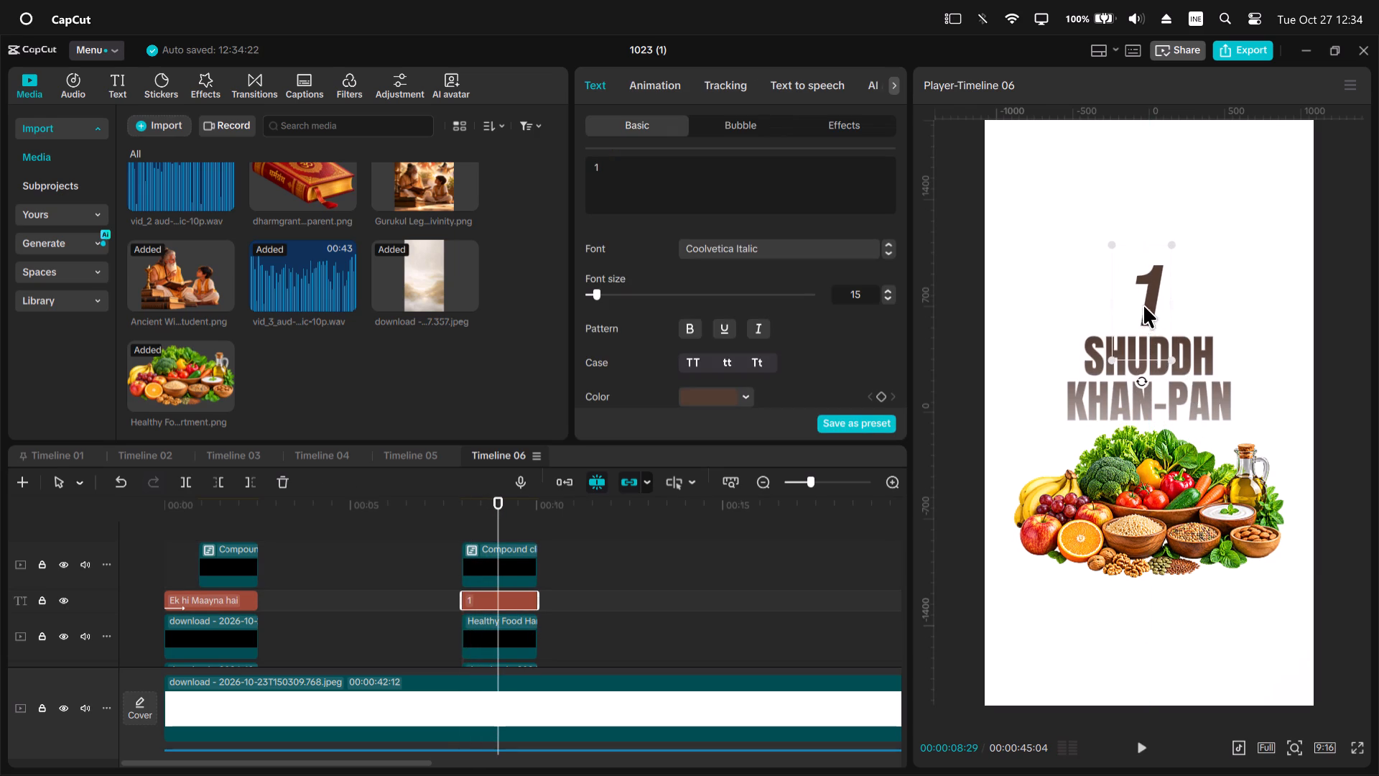
{"action": "left_click_drag", "start_coordinate": [1143, 305], "coordinate": [1144, 305]}
{"action": "left_click", "coordinate": [1174, 364]}
{"action": "left_click", "coordinate": [1181, 374]}
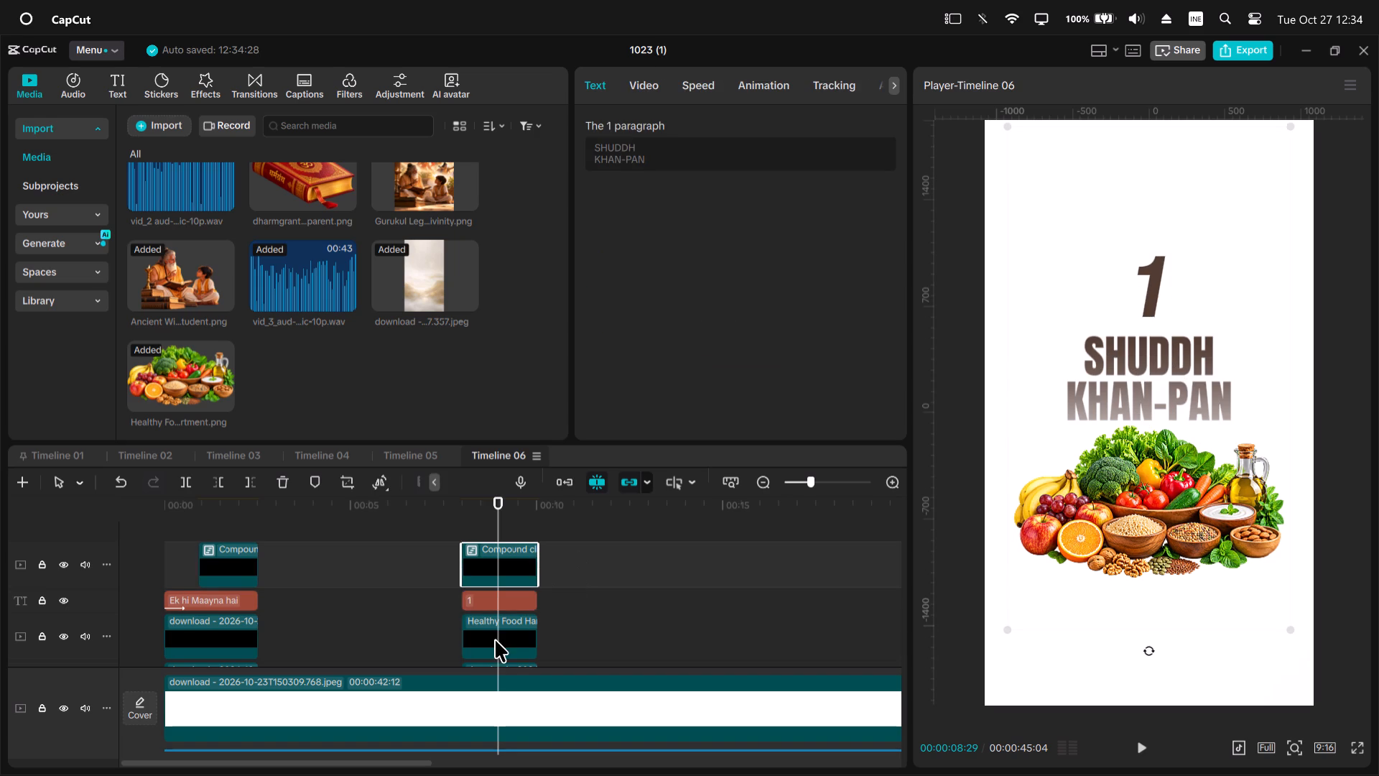
{"action": "left_click", "coordinate": [493, 642]}
{"action": "left_click", "coordinate": [523, 573]}
{"action": "left_click_drag", "start_coordinate": [1184, 409], "coordinate": [1189, 399]}
Move the healthy-food image up beneath the title to X 0, Y -480.
{"action": "left_click", "coordinate": [1208, 477]}
{"action": "left_click", "coordinate": [1182, 526]}
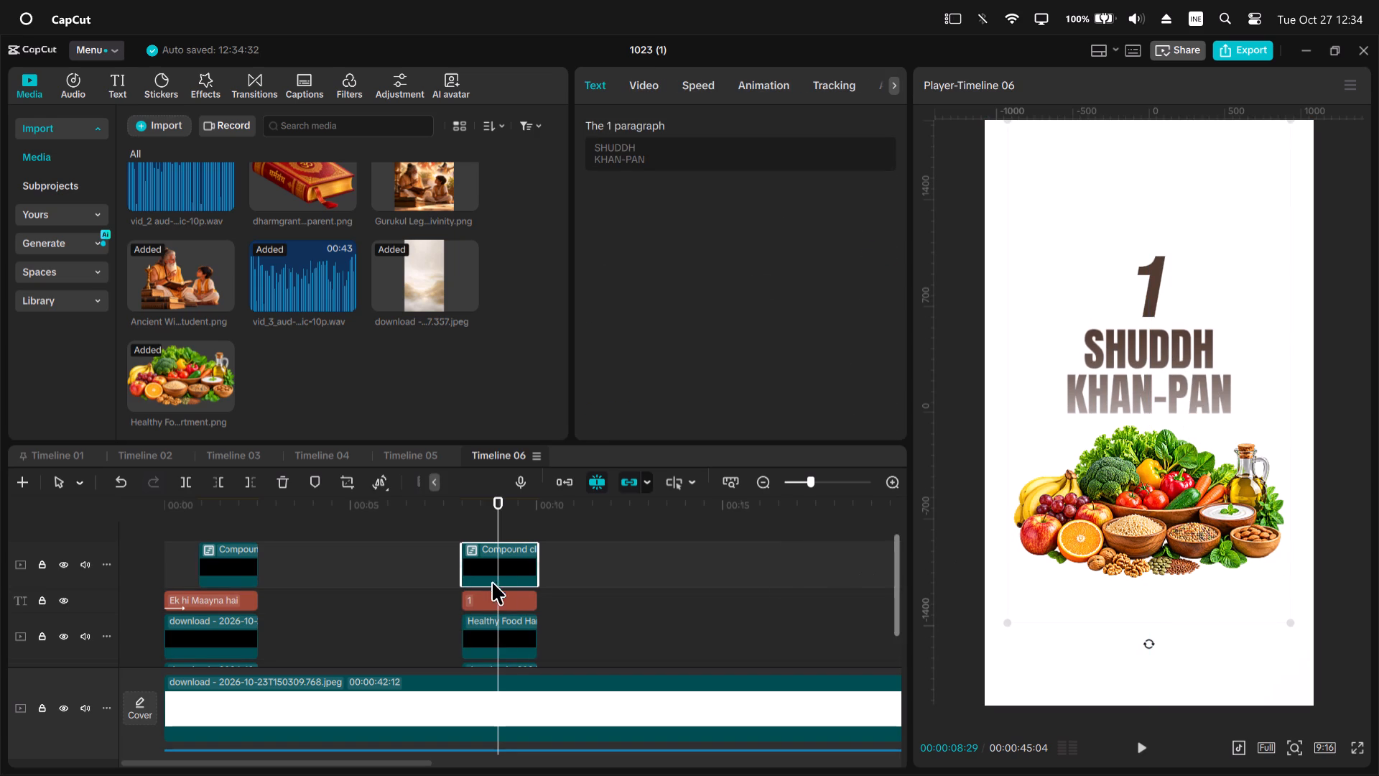
{"action": "left_click", "coordinate": [515, 639]}
{"action": "left_click_drag", "start_coordinate": [1178, 540], "coordinate": [1180, 523]}
{"action": "scroll", "coordinate": [1181, 523], "scroll_direction": "down", "scroll_amount": 4, "text": "ctrl"}
{"action": "left_click", "coordinate": [1350, 471]}
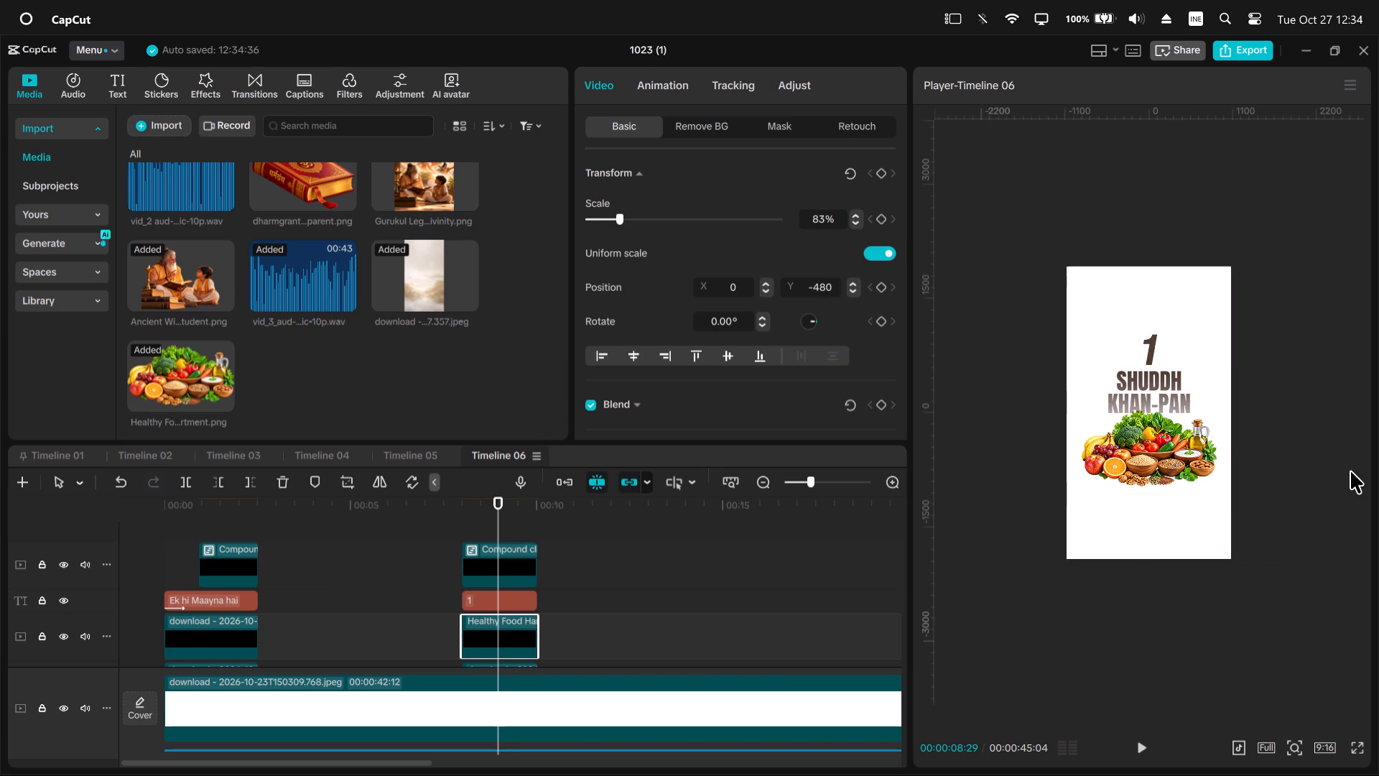
Play on to 00:00:11:22 and paste there a copy of the compound title, "1", healthy-food and white background clips.
{"action": "key", "text": "space"}
{"action": "key", "text": "space"}
{"action": "scroll", "coordinate": [572, 535], "scroll_direction": "down", "scroll_amount": 3}
{"action": "key", "text": "space"}
{"action": "scroll", "coordinate": [621, 527], "scroll_direction": "down", "scroll_amount": 3, "text": "ctrl"}
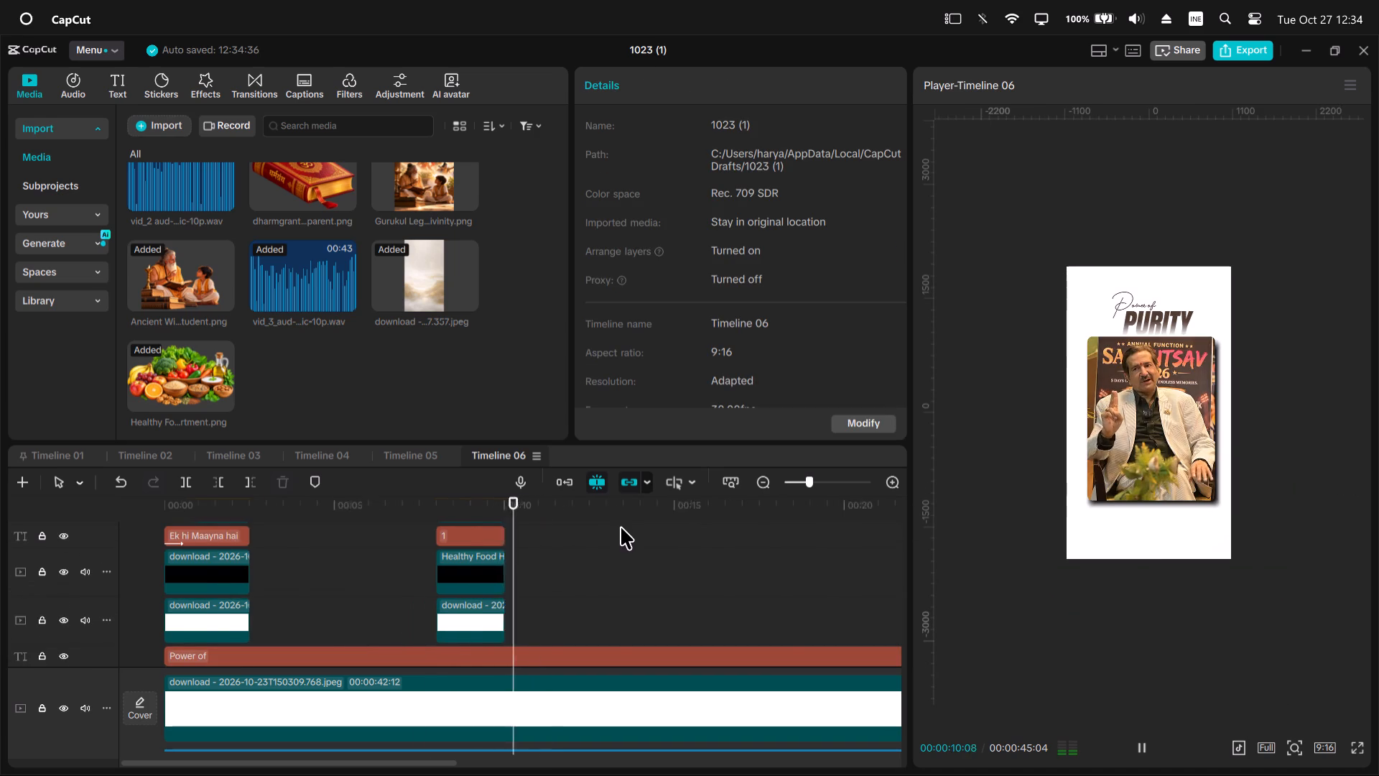
{"action": "scroll", "coordinate": [621, 527], "scroll_direction": "down", "scroll_amount": 3, "text": "ctrl"}
{"action": "scroll", "coordinate": [475, 606], "scroll_direction": "down", "scroll_amount": 10}
{"action": "scroll", "coordinate": [493, 604], "scroll_direction": "up", "scroll_amount": 11, "text": "ctrl"}
{"action": "key", "text": "space"}
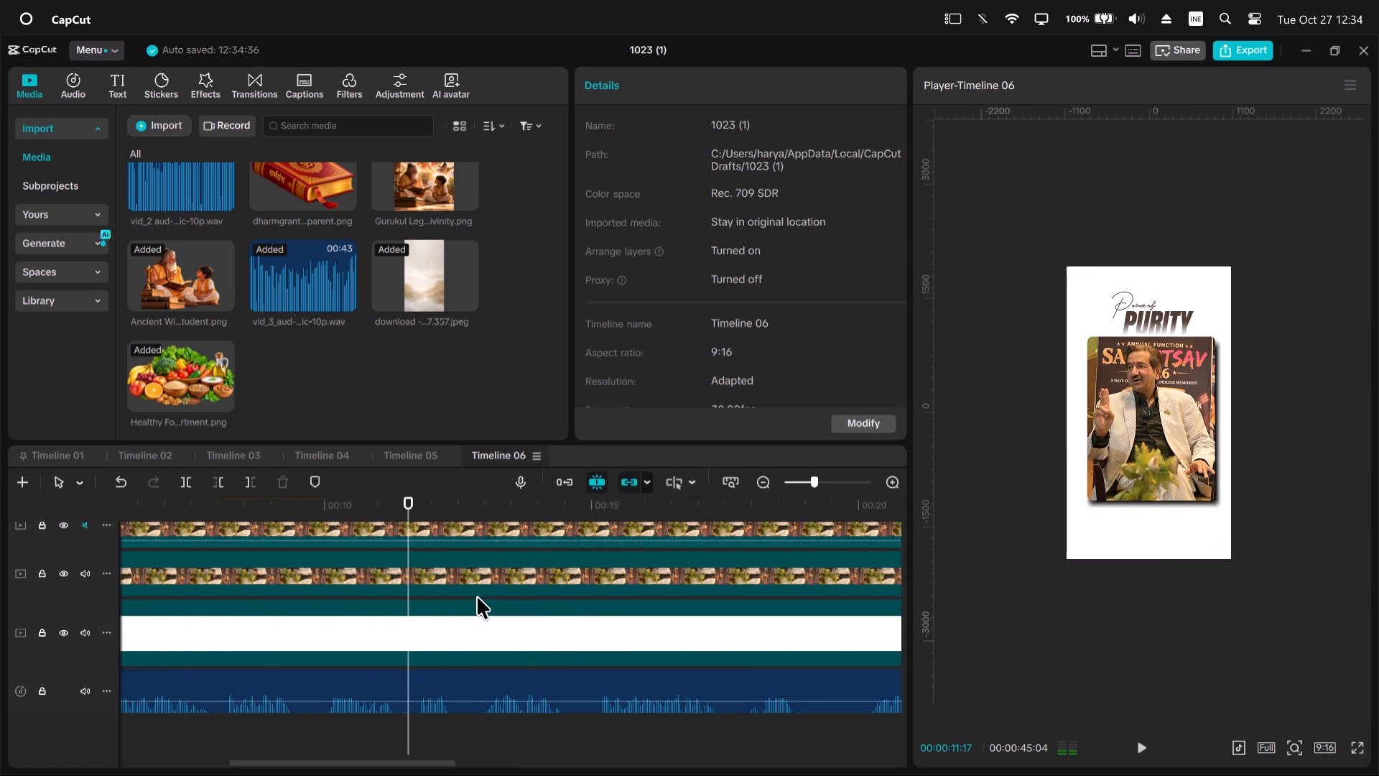
{"action": "left_click_drag", "start_coordinate": [403, 508], "coordinate": [416, 523]}
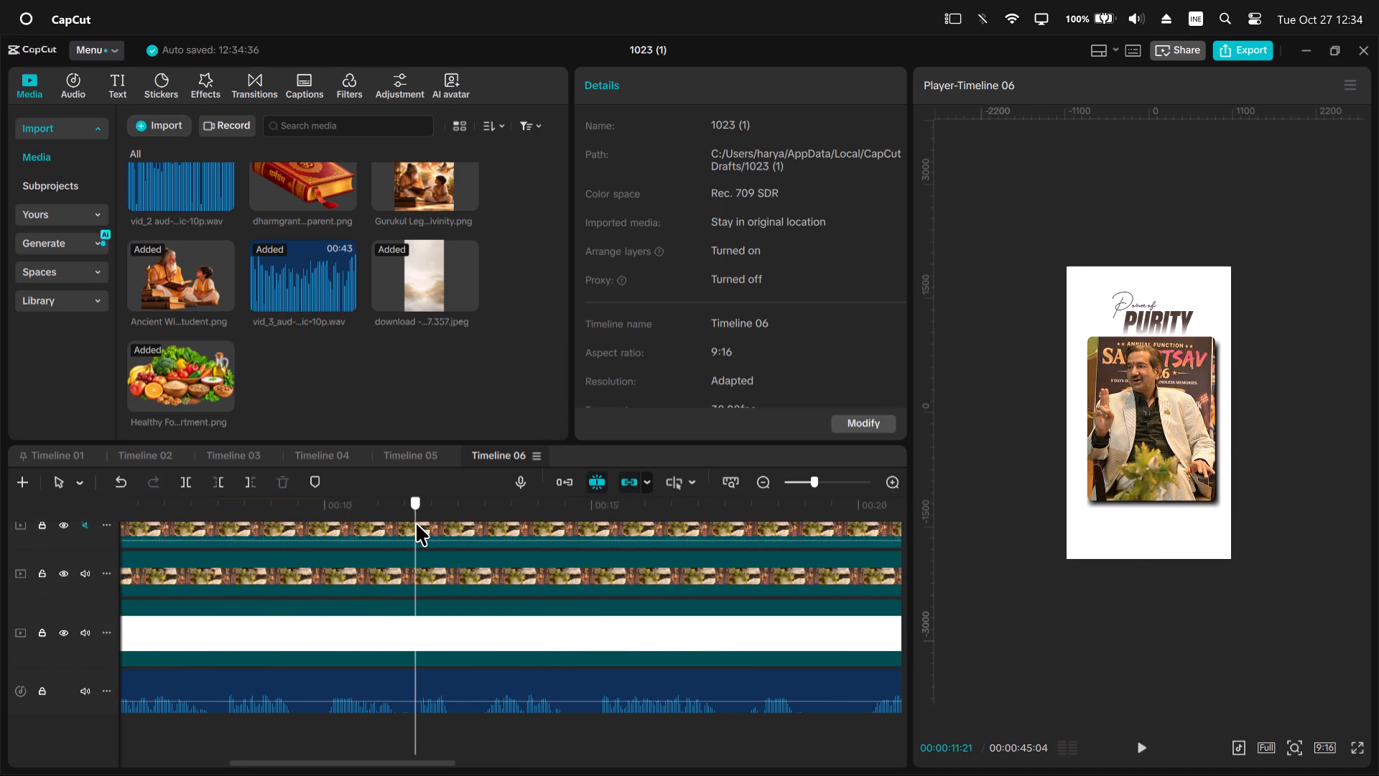
{"action": "left_click_drag", "start_coordinate": [416, 523], "coordinate": [417, 523]}
{"action": "left_click", "coordinate": [416, 523]}
{"action": "left_click", "coordinate": [419, 509]}
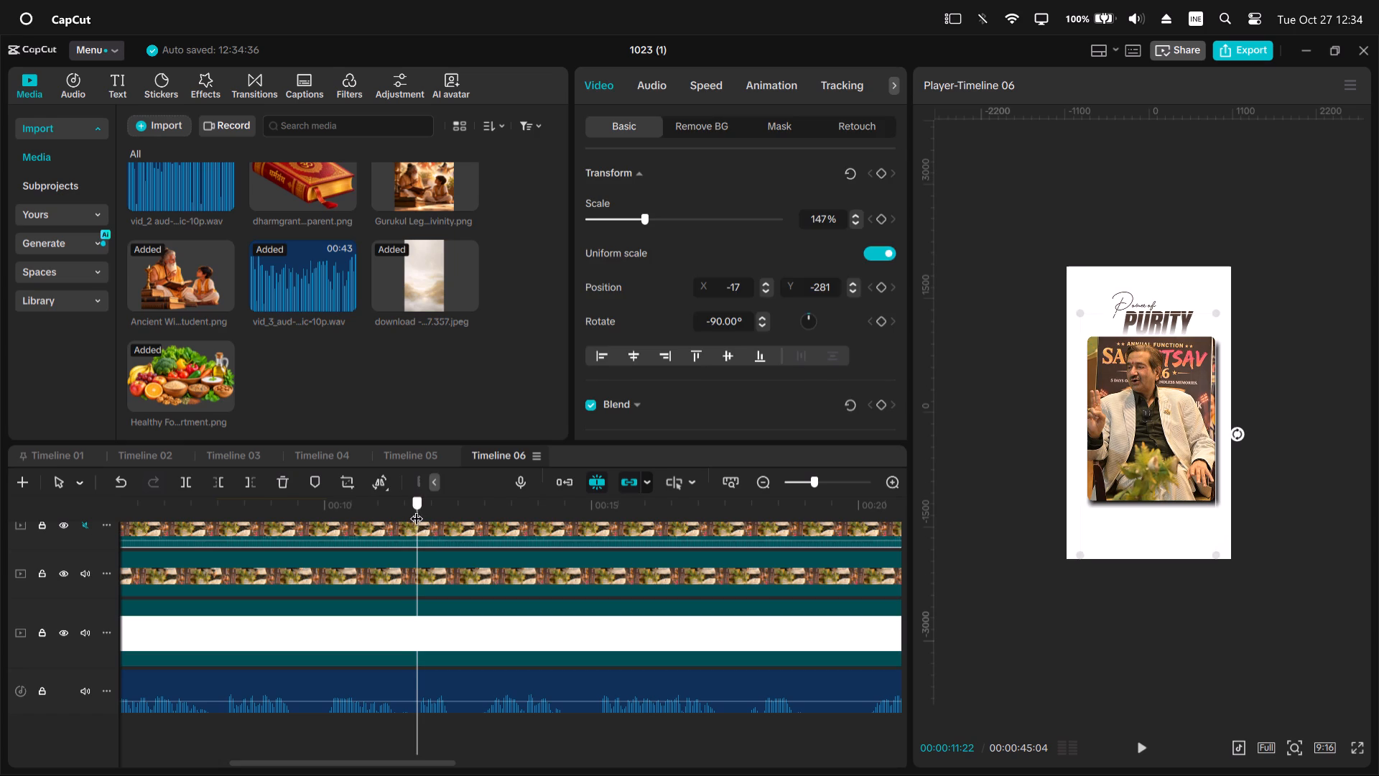
{"action": "scroll", "coordinate": [438, 627], "scroll_direction": "up", "scroll_amount": 13}
{"action": "scroll", "coordinate": [343, 640], "scroll_direction": "up", "scroll_amount": 3}
{"action": "left_click_drag", "start_coordinate": [344, 590], "coordinate": [242, 670]}
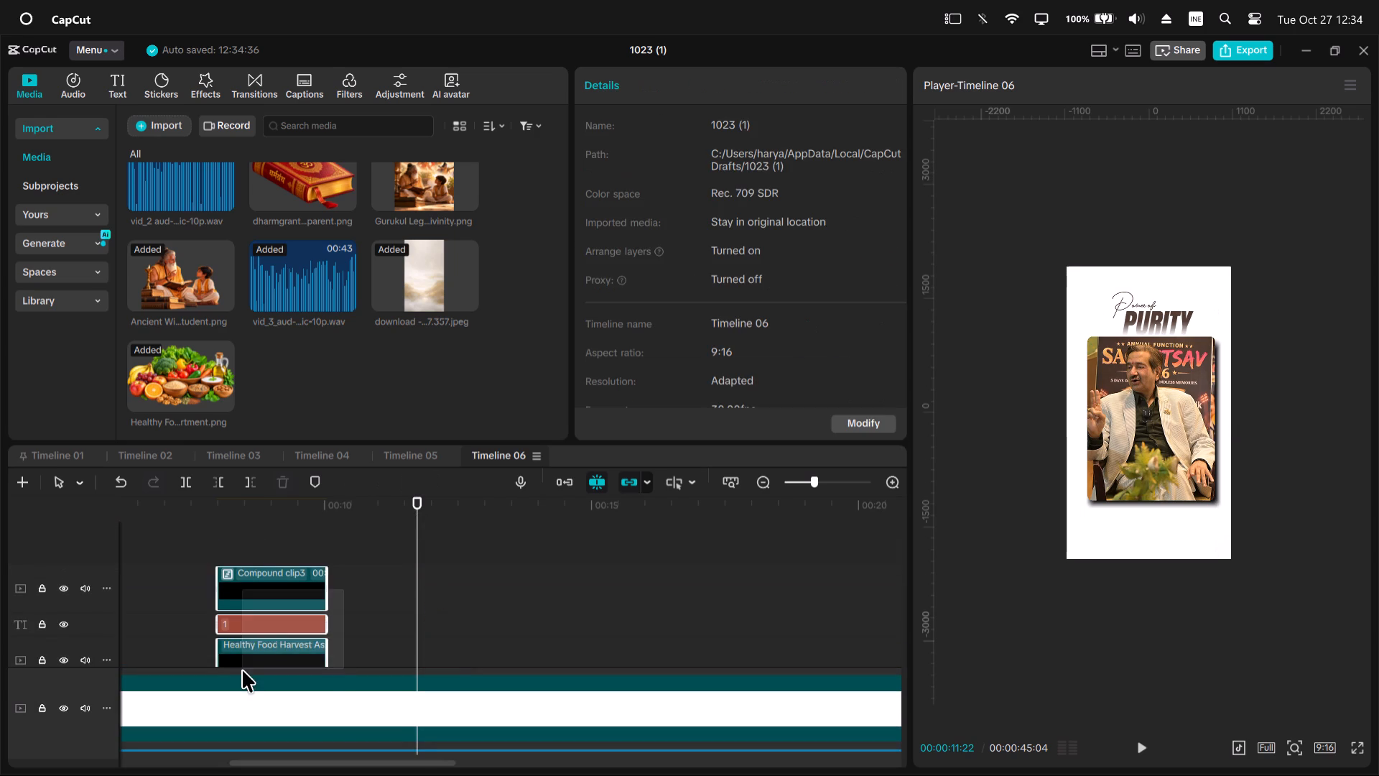
{"action": "left_click_drag", "start_coordinate": [242, 670], "coordinate": [241, 595]}
{"action": "scroll", "coordinate": [242, 670], "scroll_direction": "down", "scroll_amount": 6}
{"action": "key", "text": "ctrl+c"}
{"action": "key", "text": "ctrl+v"}
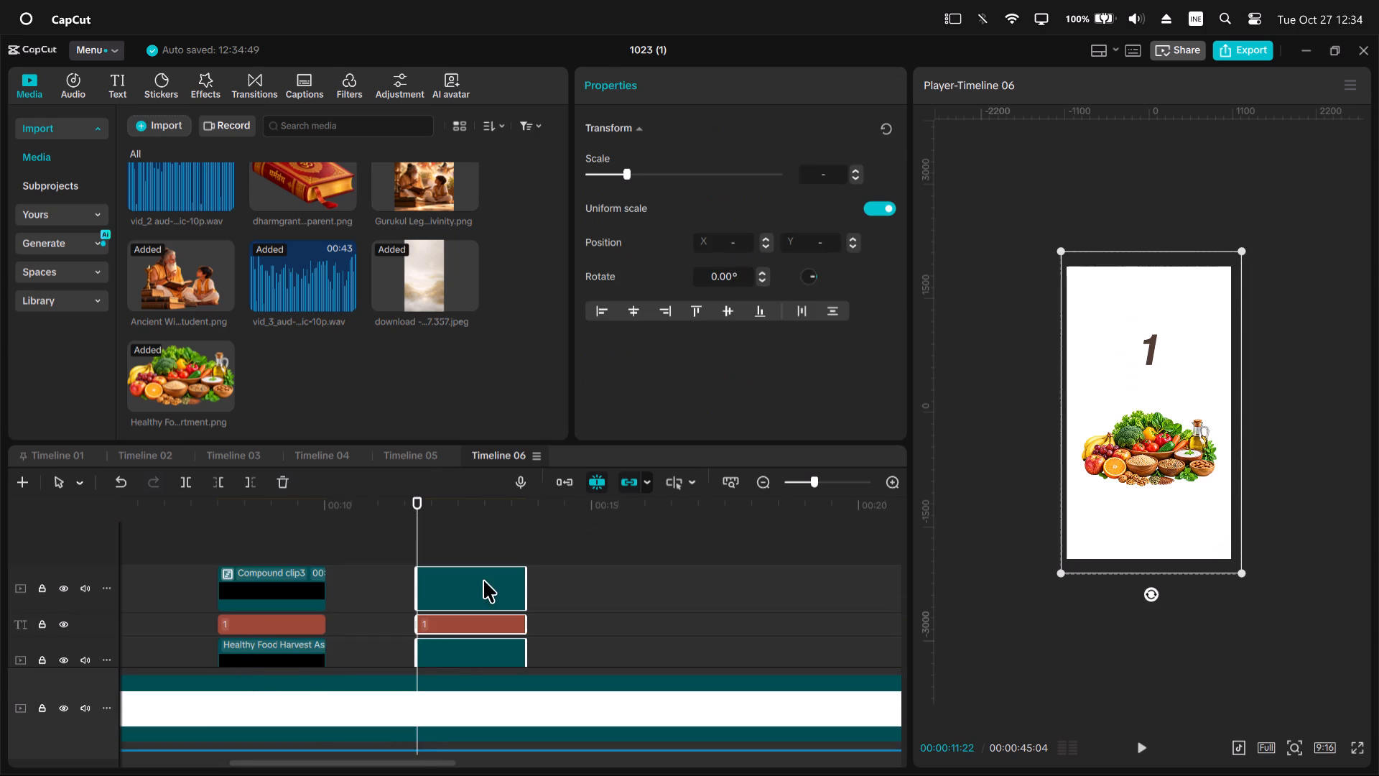
Change the number text in the copied segment to "2".
{"action": "left_click", "coordinate": [458, 626]}
{"action": "left_click_drag", "start_coordinate": [651, 176], "coordinate": [521, 152]}
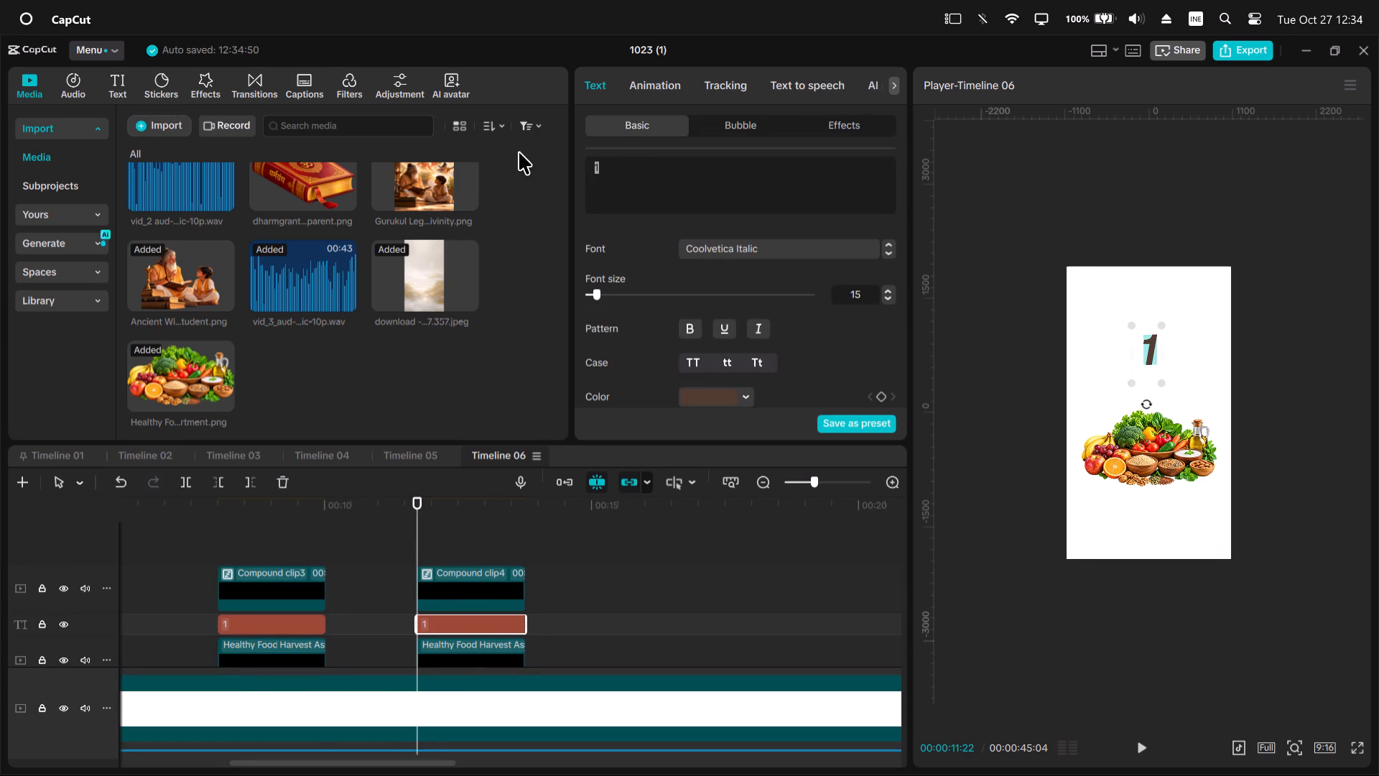
{"action": "key", "text": "2"}
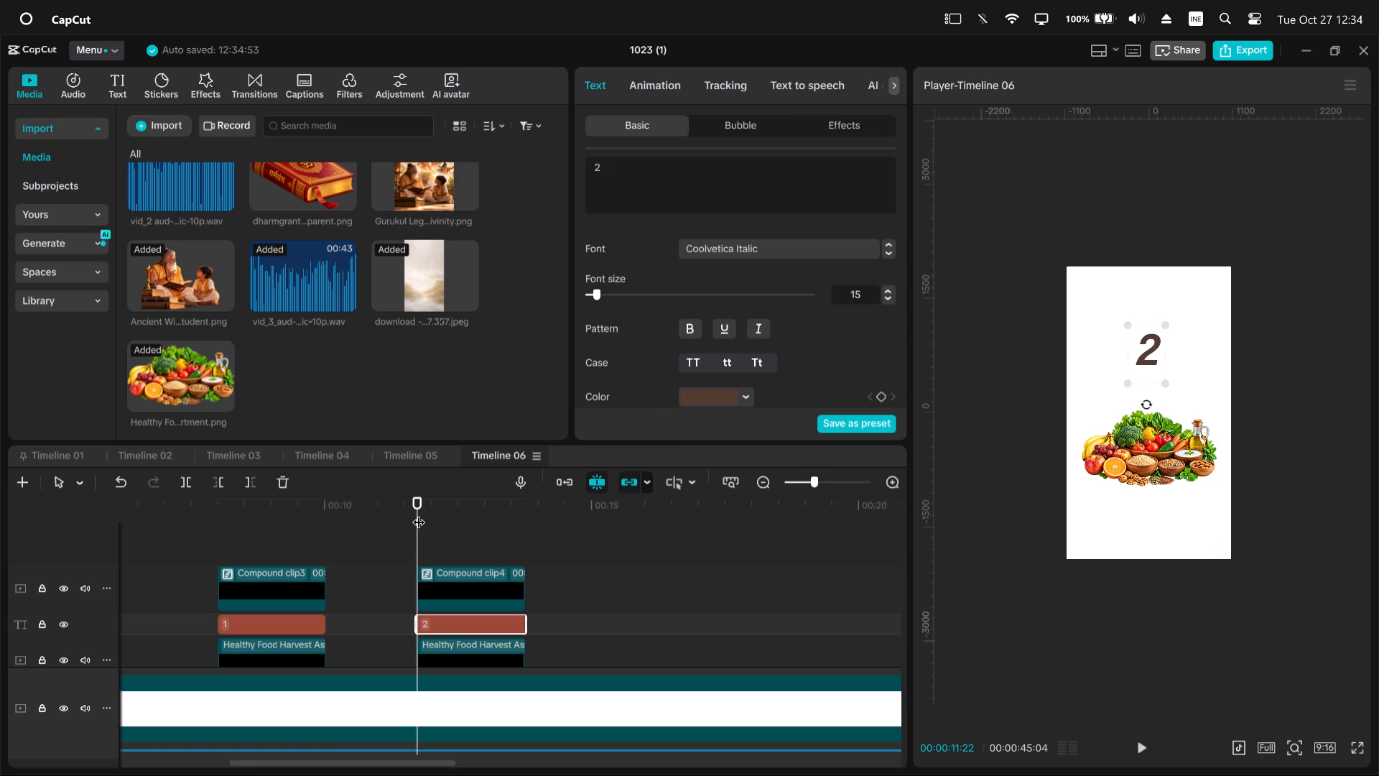
{"action": "left_click", "coordinate": [419, 512]}
{"action": "key", "text": "space"}
{"action": "key", "text": "space"}
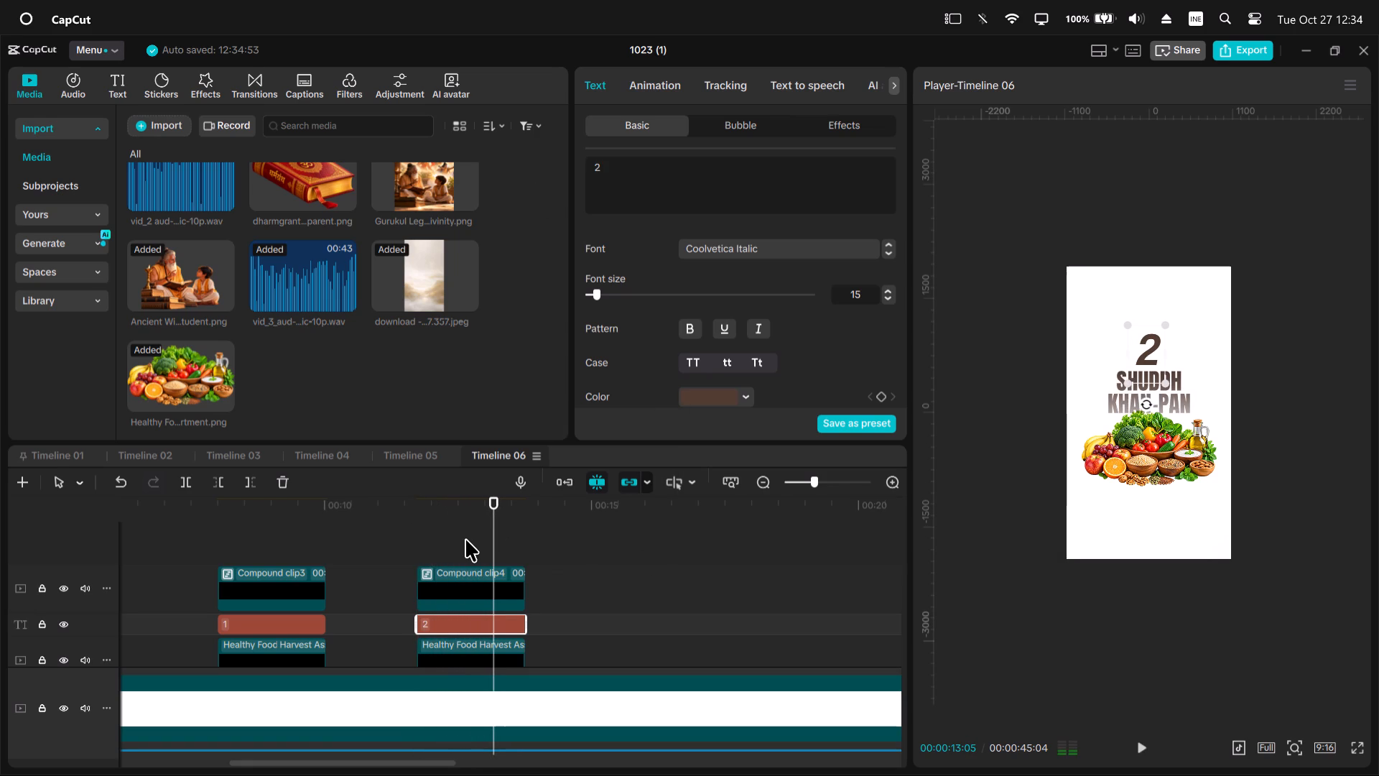
{"action": "scroll", "coordinate": [460, 542], "scroll_direction": "down", "scroll_amount": 18}
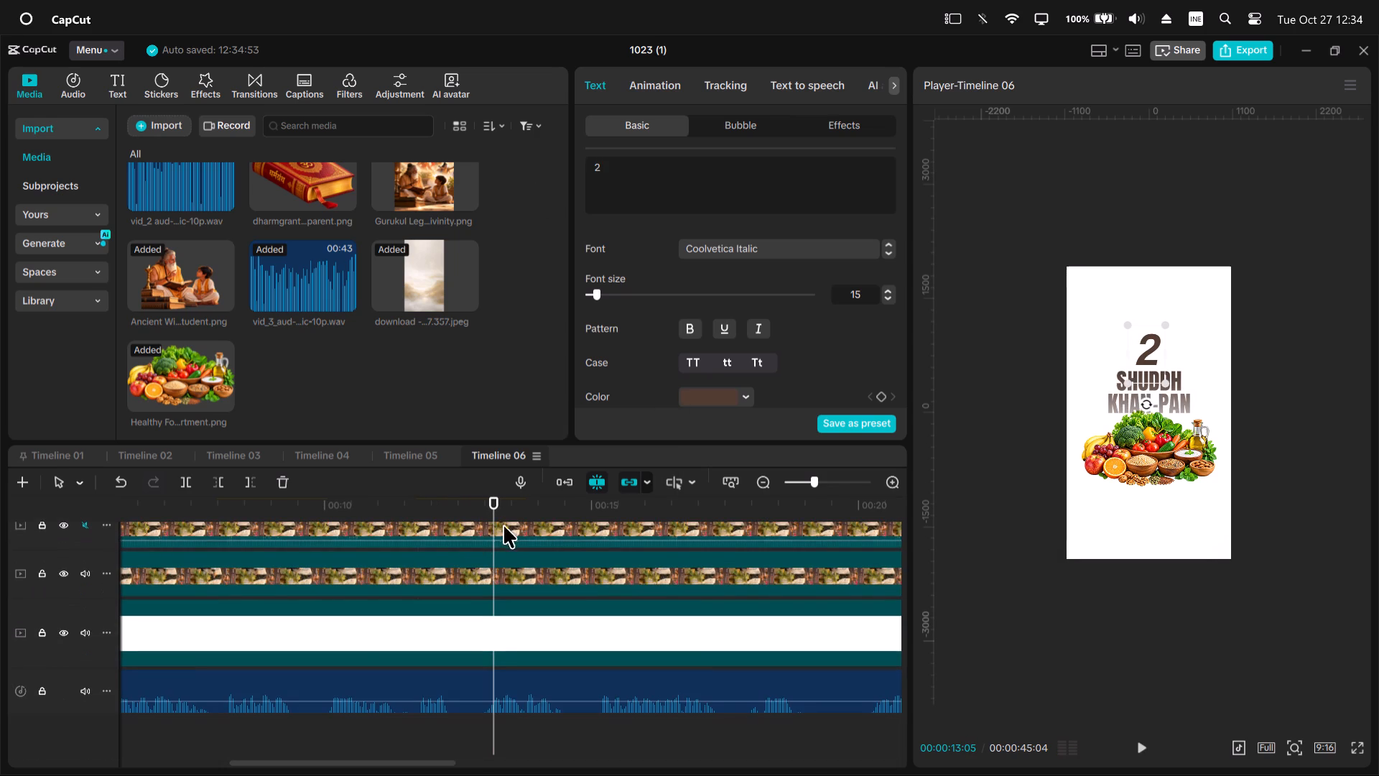
{"action": "left_click_drag", "start_coordinate": [488, 514], "coordinate": [477, 515]}
{"action": "scroll", "coordinate": [469, 538], "scroll_direction": "up", "scroll_amount": 4}
{"action": "key", "text": "space"}
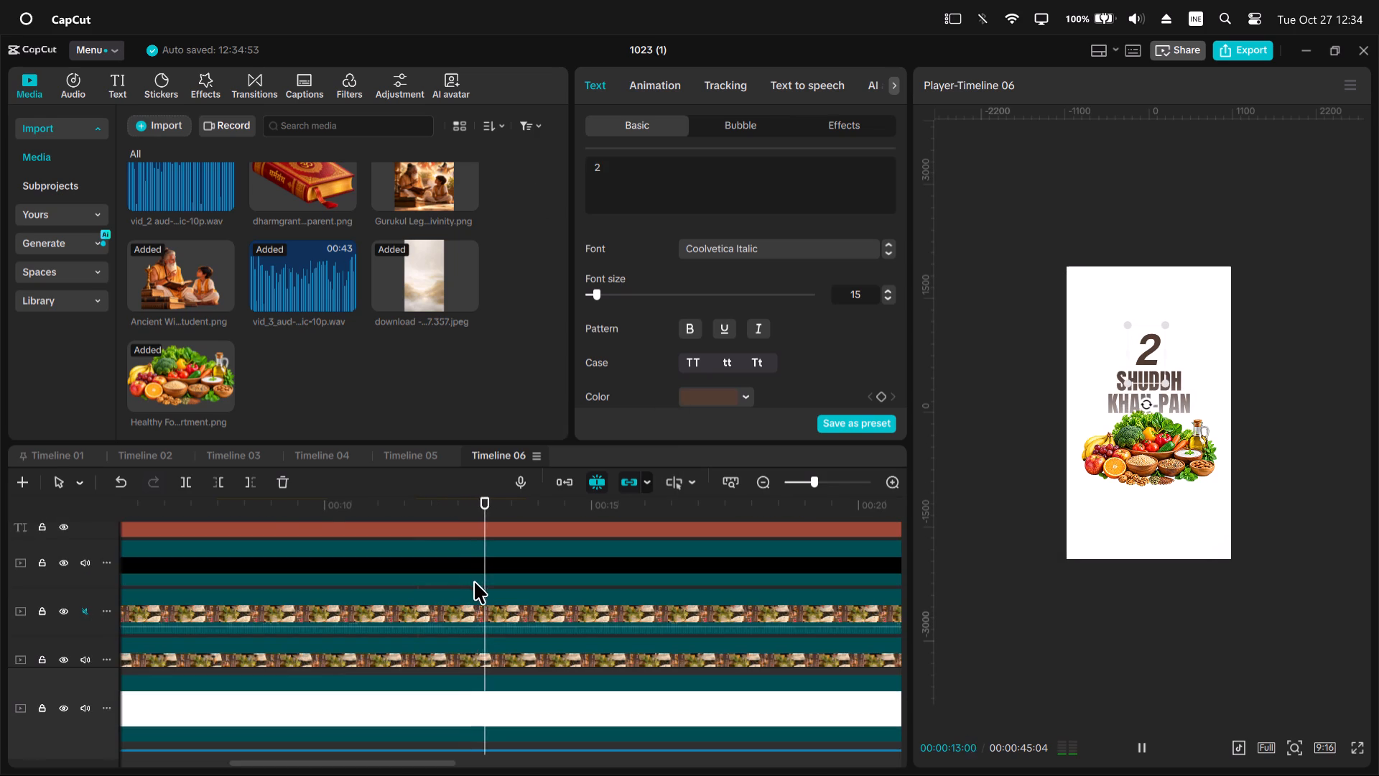
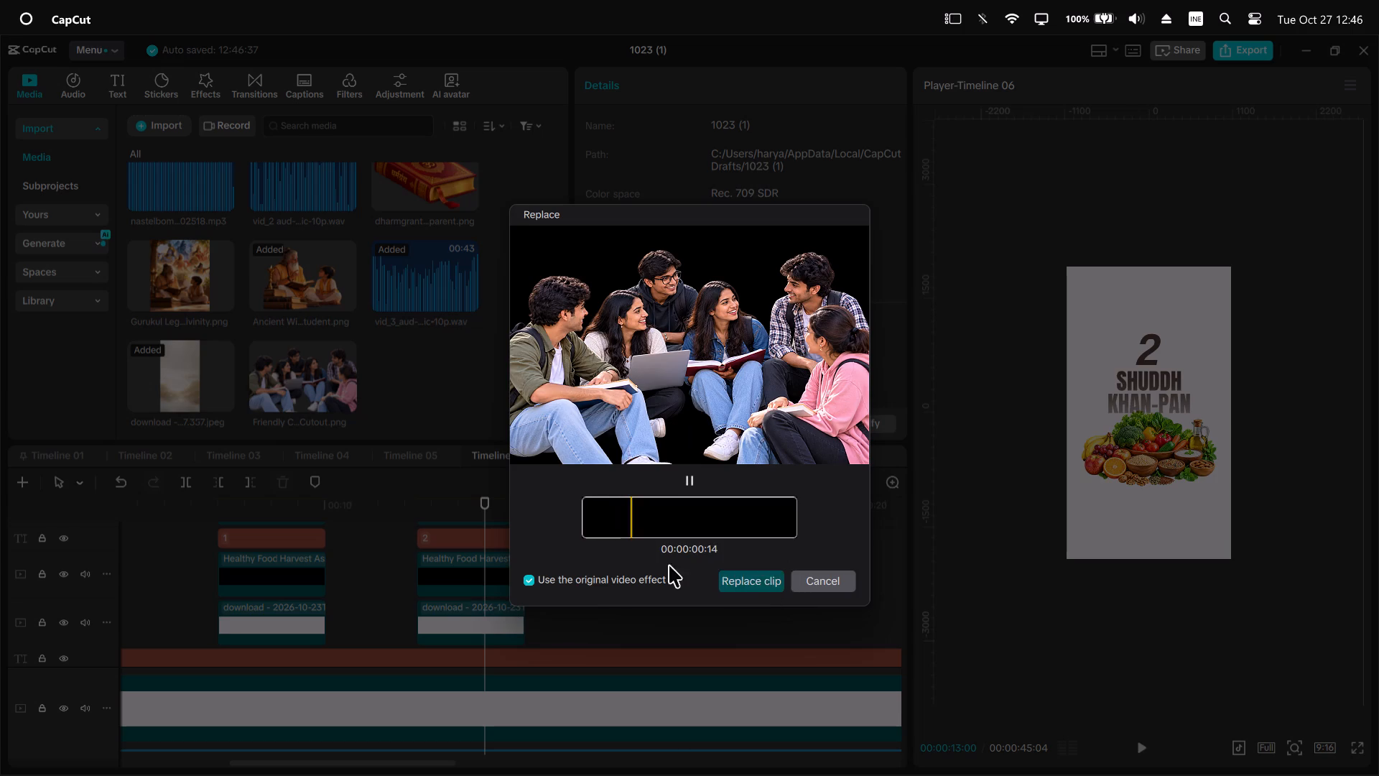
Play back the point 2 segment to check the study-group image in place of the food picture.
{"action": "left_click", "coordinate": [407, 511]}
{"action": "key", "text": "space"}
{"action": "scroll", "coordinate": [500, 572], "scroll_direction": "up", "scroll_amount": 2, "text": "ctrl"}
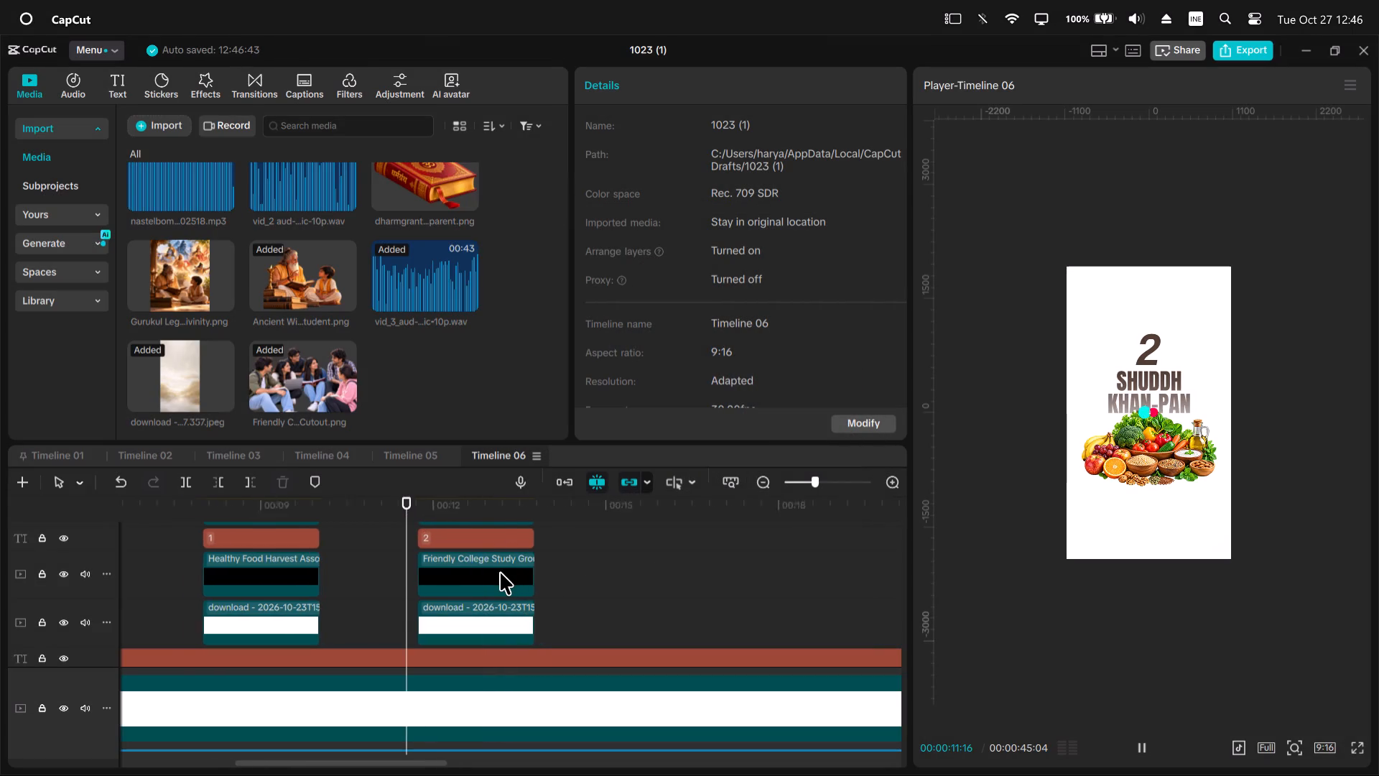
{"action": "scroll", "coordinate": [500, 572], "scroll_direction": "up", "scroll_amount": 3, "text": "ctrl"}
{"action": "left_click", "coordinate": [349, 515]}
{"action": "scroll", "coordinate": [392, 544], "scroll_direction": "down", "scroll_amount": 4, "text": "ctrl"}
{"action": "key", "text": "space"}
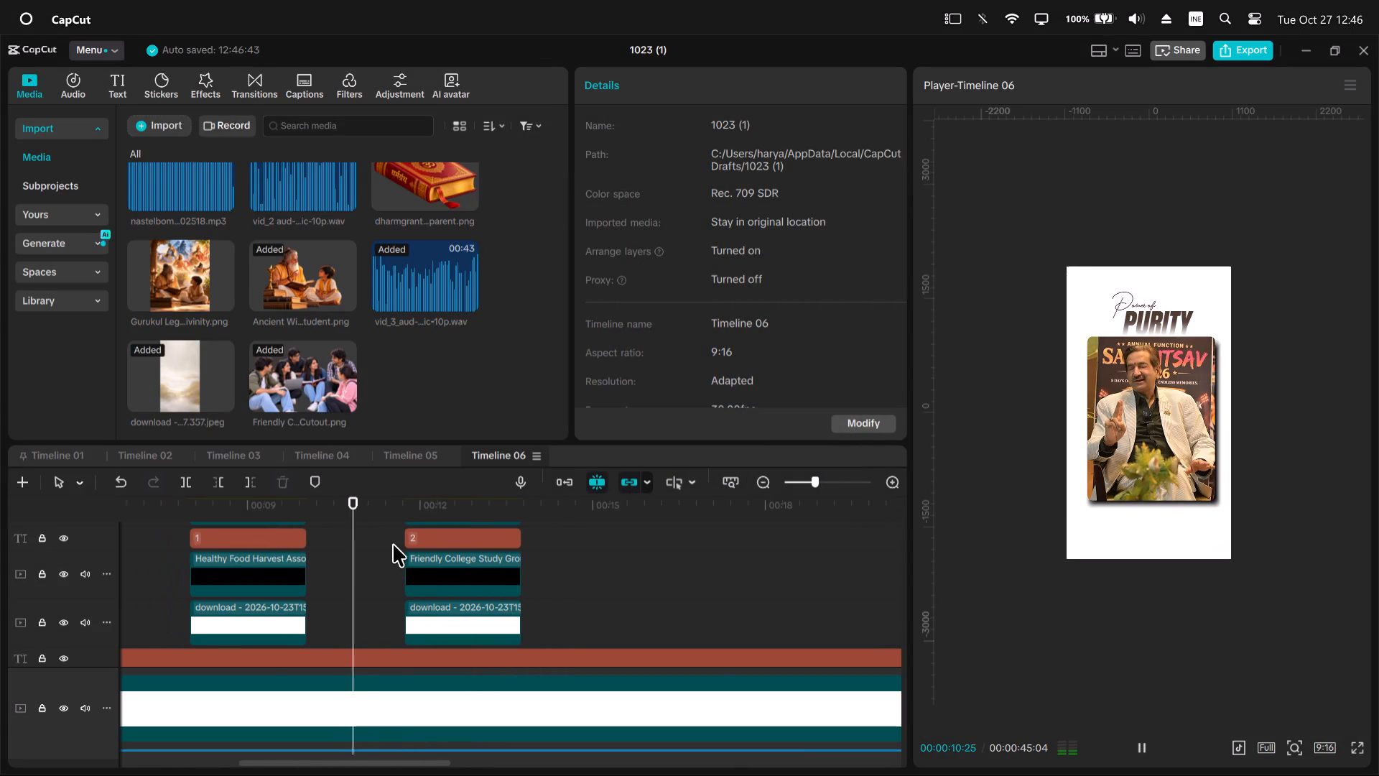
{"action": "scroll", "coordinate": [518, 577], "scroll_direction": "up", "scroll_amount": 4, "text": "ctrl"}
{"action": "key", "text": "space"}
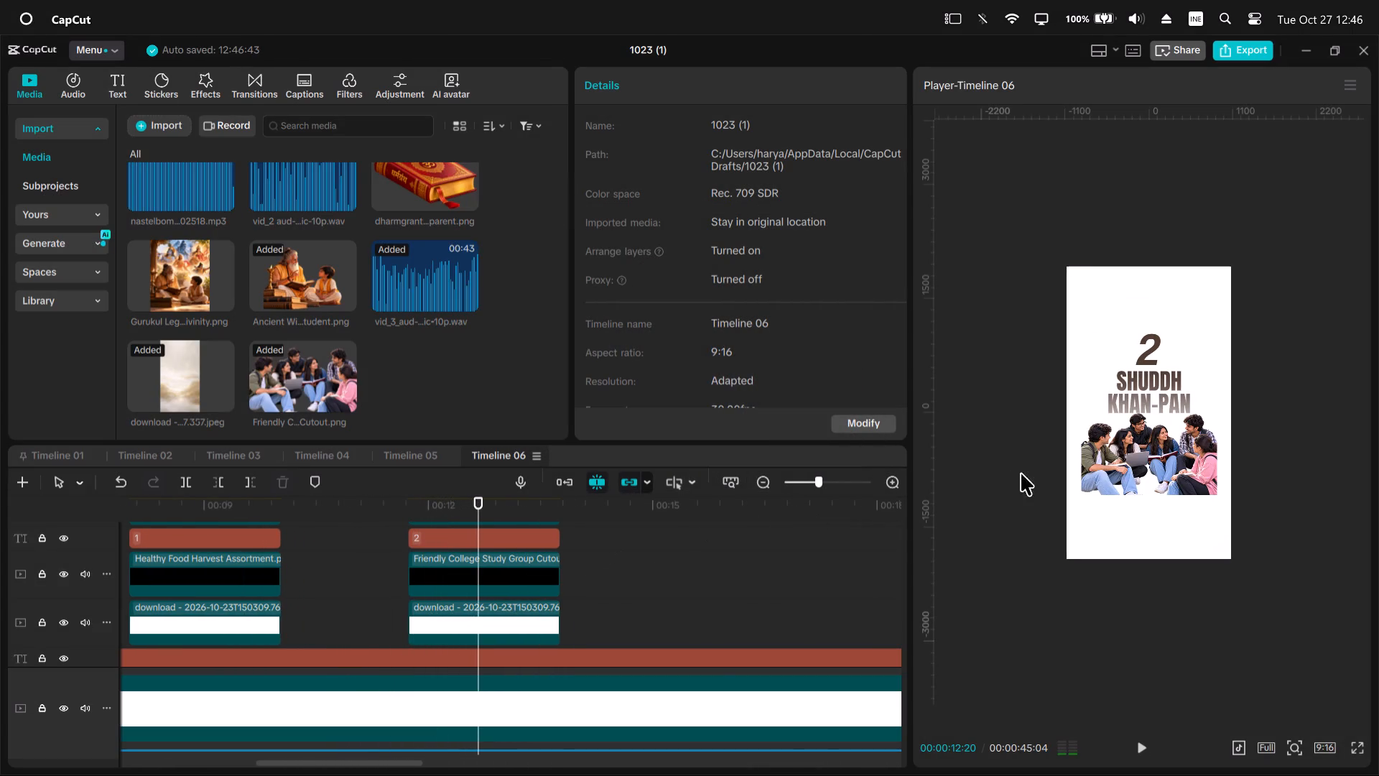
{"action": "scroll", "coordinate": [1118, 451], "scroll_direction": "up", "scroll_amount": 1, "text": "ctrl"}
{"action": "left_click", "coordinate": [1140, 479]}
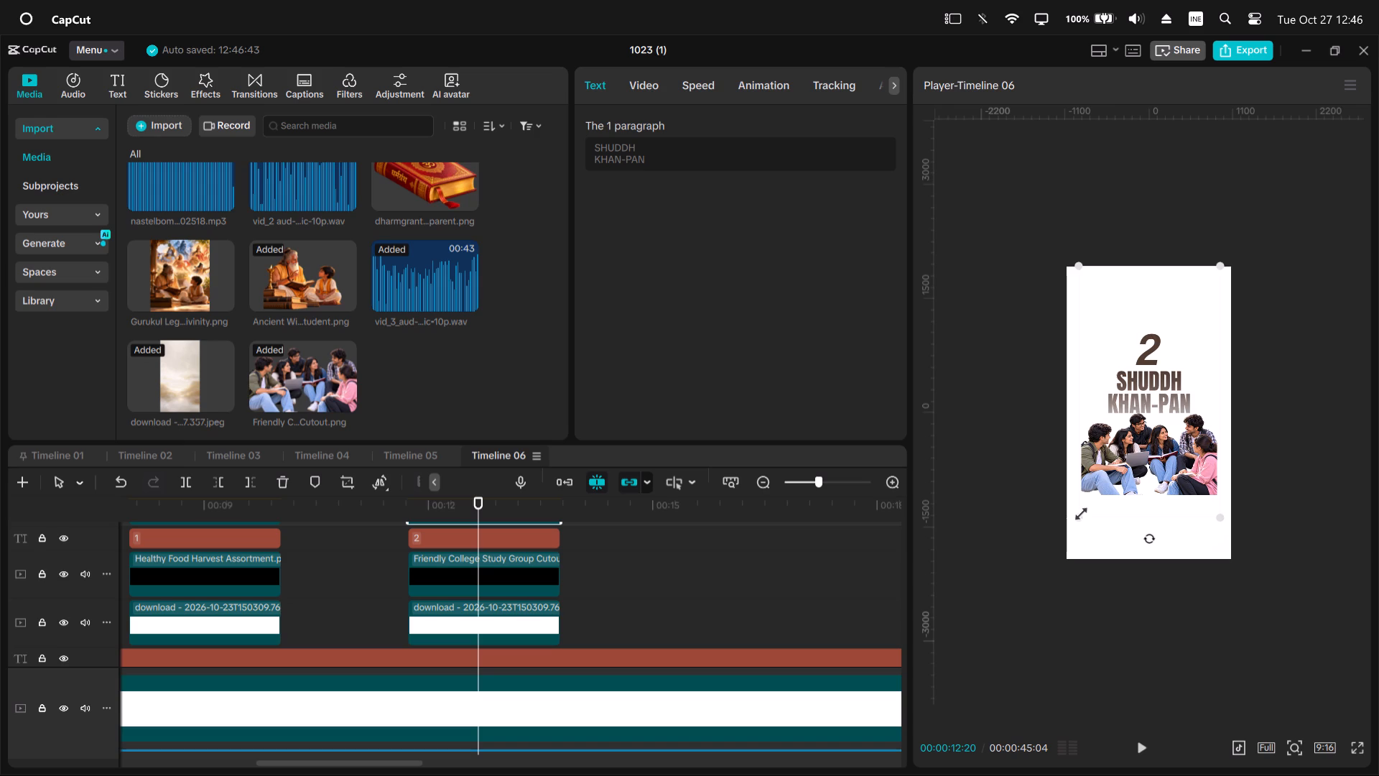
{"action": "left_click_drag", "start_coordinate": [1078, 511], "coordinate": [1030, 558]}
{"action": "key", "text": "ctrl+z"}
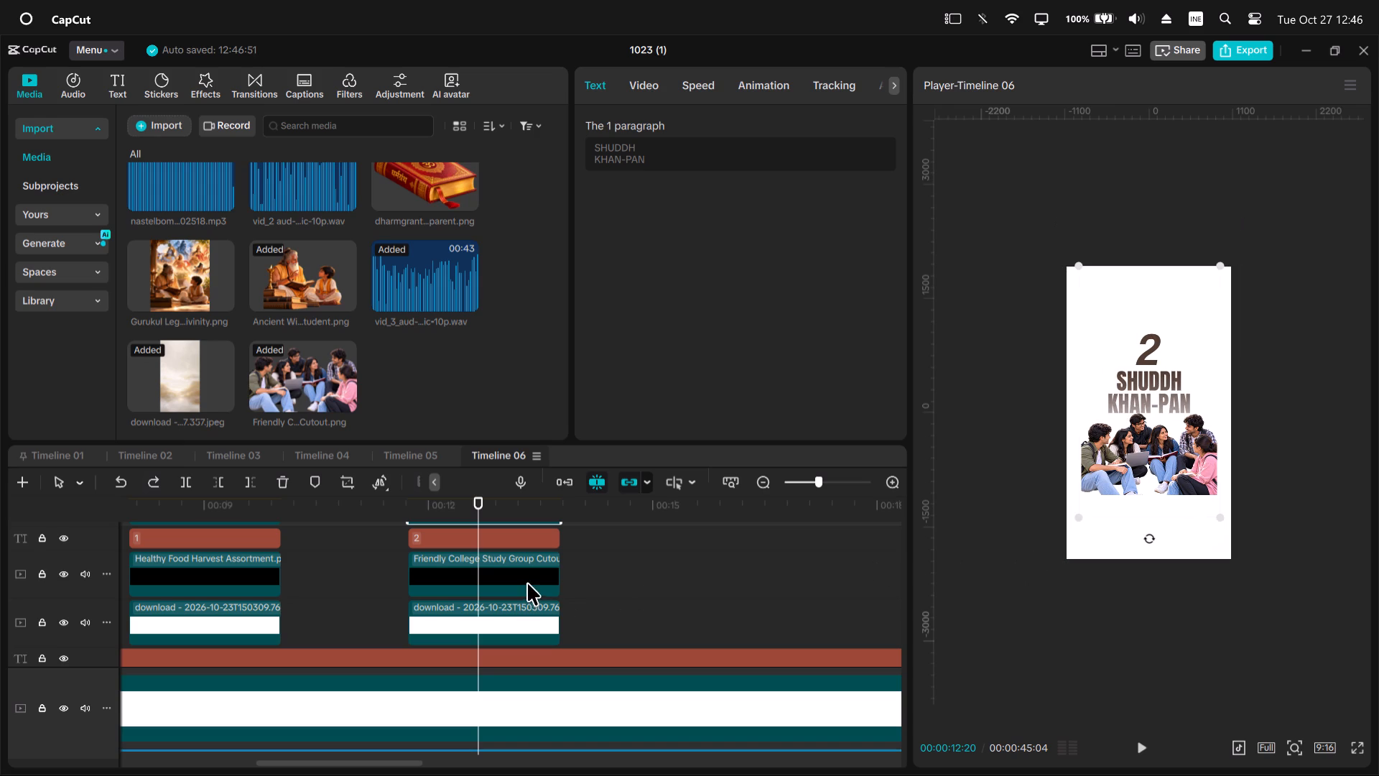
Scale the study-group image in the point 2 segment to 101%.
{"action": "left_click", "coordinate": [527, 583]}
{"action": "left_click_drag", "start_coordinate": [1078, 500], "coordinate": [1034, 543]}
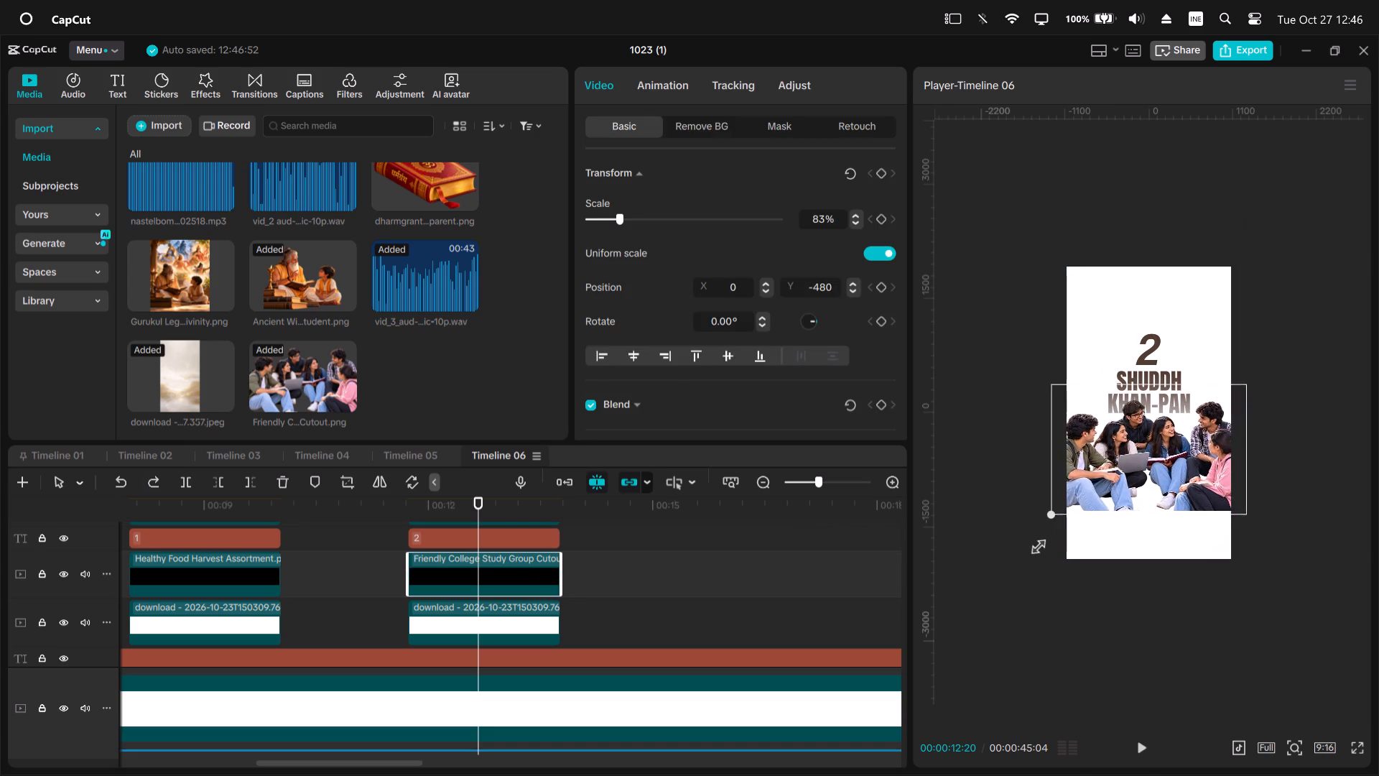
{"action": "left_click_drag", "start_coordinate": [1034, 543], "coordinate": [1057, 520]}
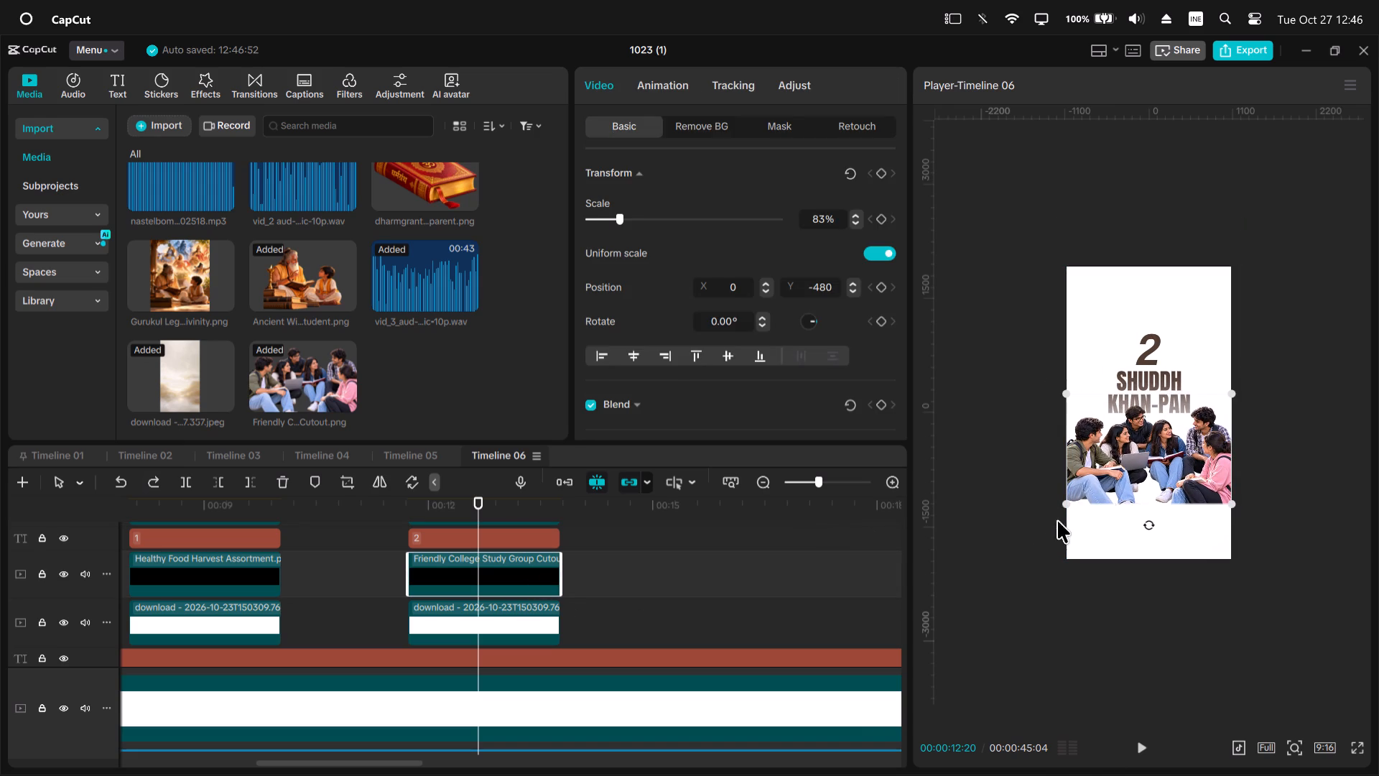
Play back the point 2 segment and examine the speaker footage and voiceover waveform beneath it.
{"action": "left_click", "coordinate": [413, 515]}
{"action": "key", "text": "space"}
{"action": "scroll", "coordinate": [451, 554], "scroll_direction": "down", "scroll_amount": 2}
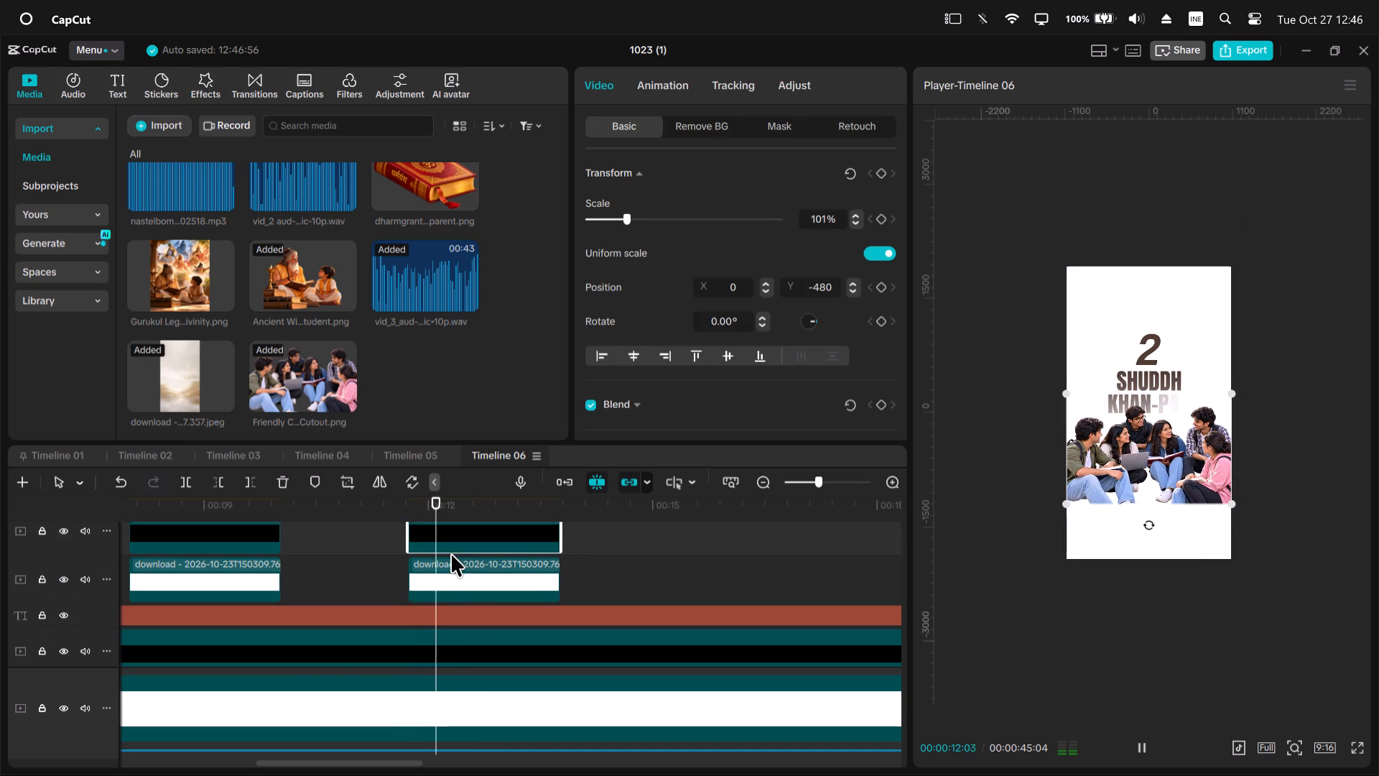
{"action": "key", "text": "space"}
{"action": "scroll", "coordinate": [465, 555], "scroll_direction": "down", "scroll_amount": 3}
{"action": "key", "text": "space"}
{"action": "scroll", "coordinate": [488, 576], "scroll_direction": "down", "scroll_amount": 4}
{"action": "key", "text": "space"}
{"action": "scroll", "coordinate": [488, 577], "scroll_direction": "down", "scroll_amount": 4}
{"action": "key", "text": "space"}
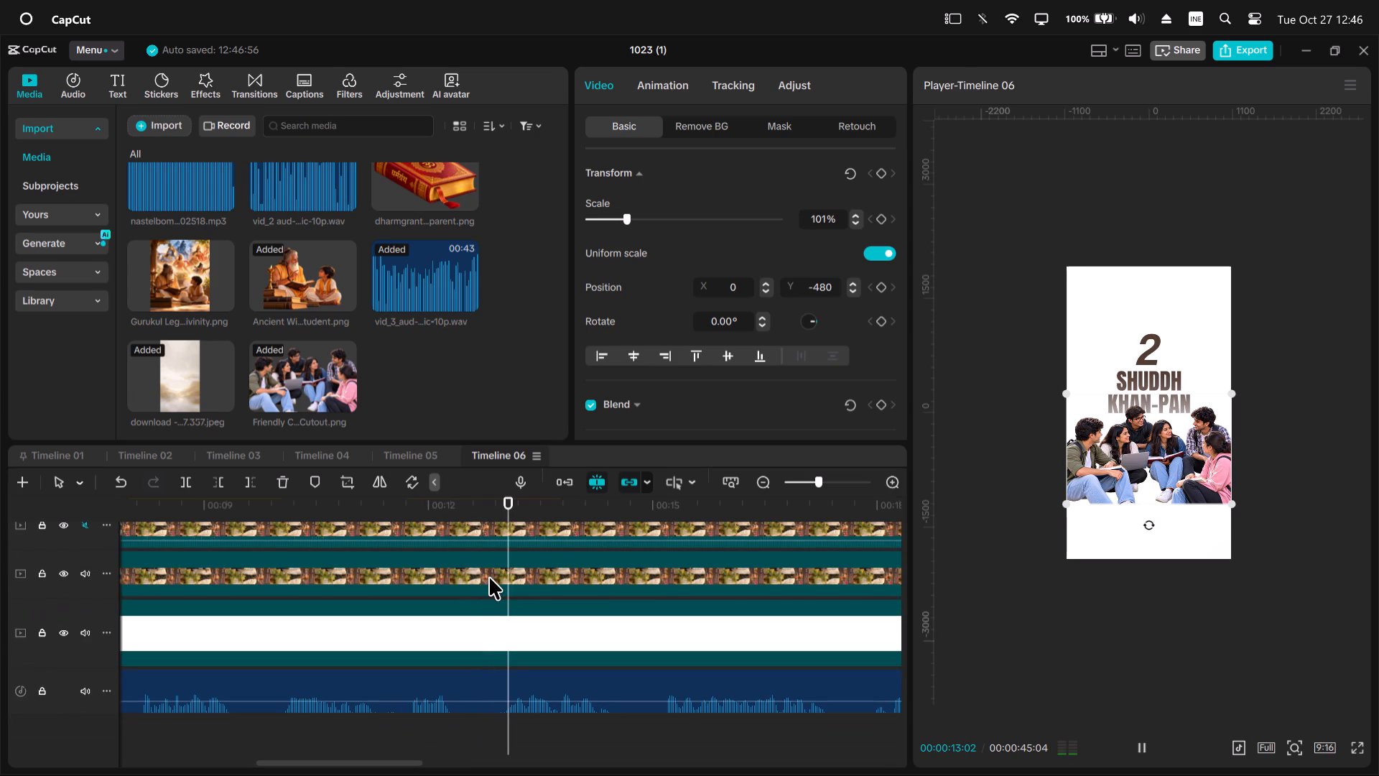
{"action": "key", "text": "space"}
Split the muted DSC_2193.MOV clip and the vid_3 voiceover audio at 00:00:12:11.
{"action": "left_click_drag", "start_coordinate": [510, 509], "coordinate": [488, 534]}
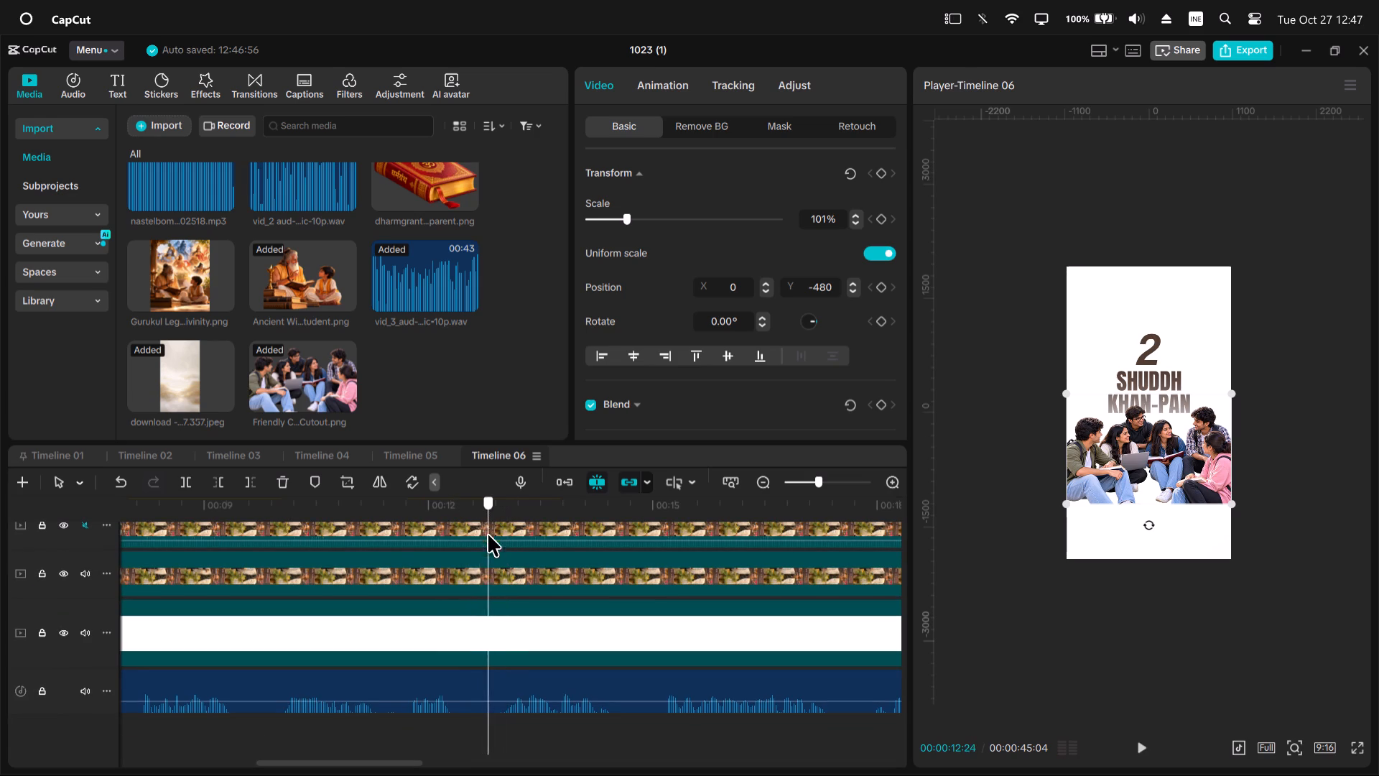
{"action": "left_click_drag", "start_coordinate": [488, 534], "coordinate": [455, 565]}
{"action": "left_click", "coordinate": [470, 538]}
{"action": "scroll", "coordinate": [481, 559], "scroll_direction": "up", "scroll_amount": 1}
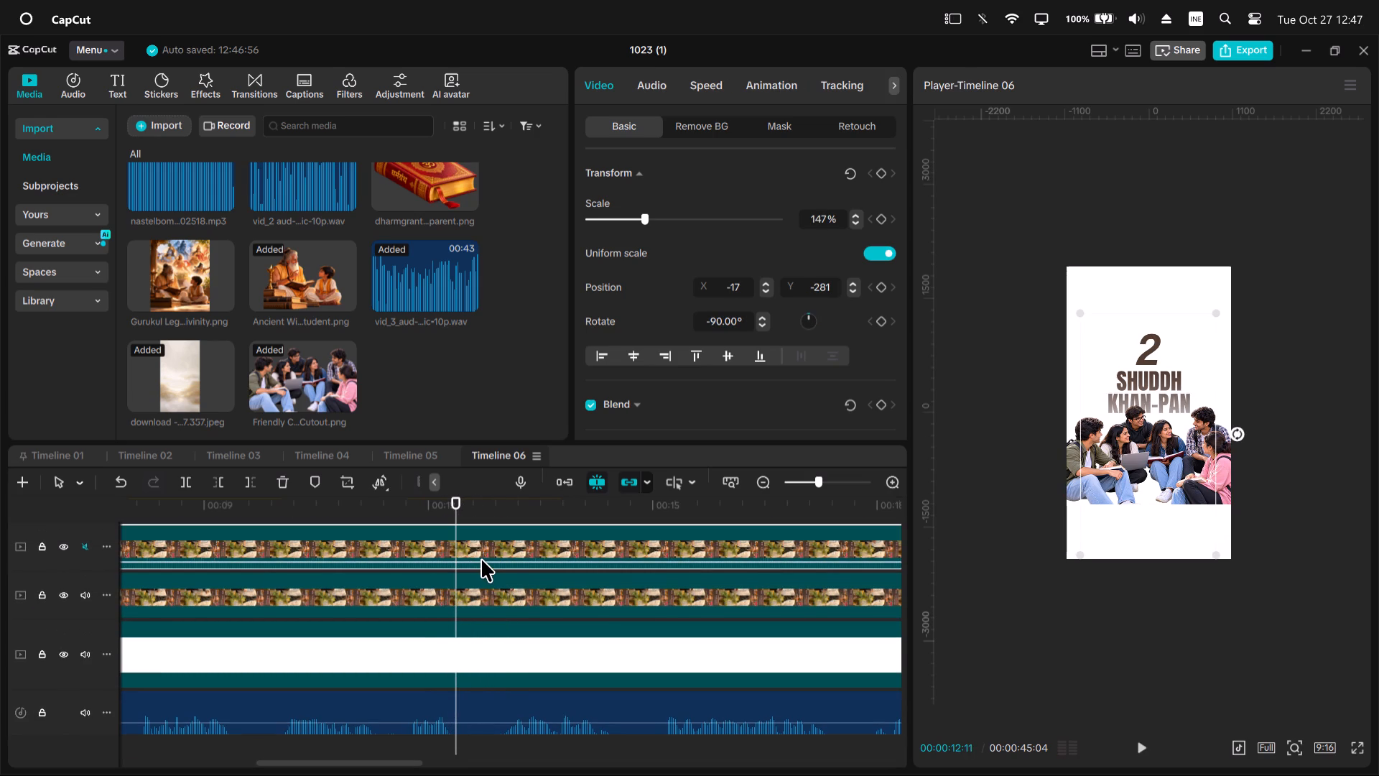
{"action": "key", "text": "c"}
{"action": "scroll", "coordinate": [476, 555], "scroll_direction": "down", "scroll_amount": 1}
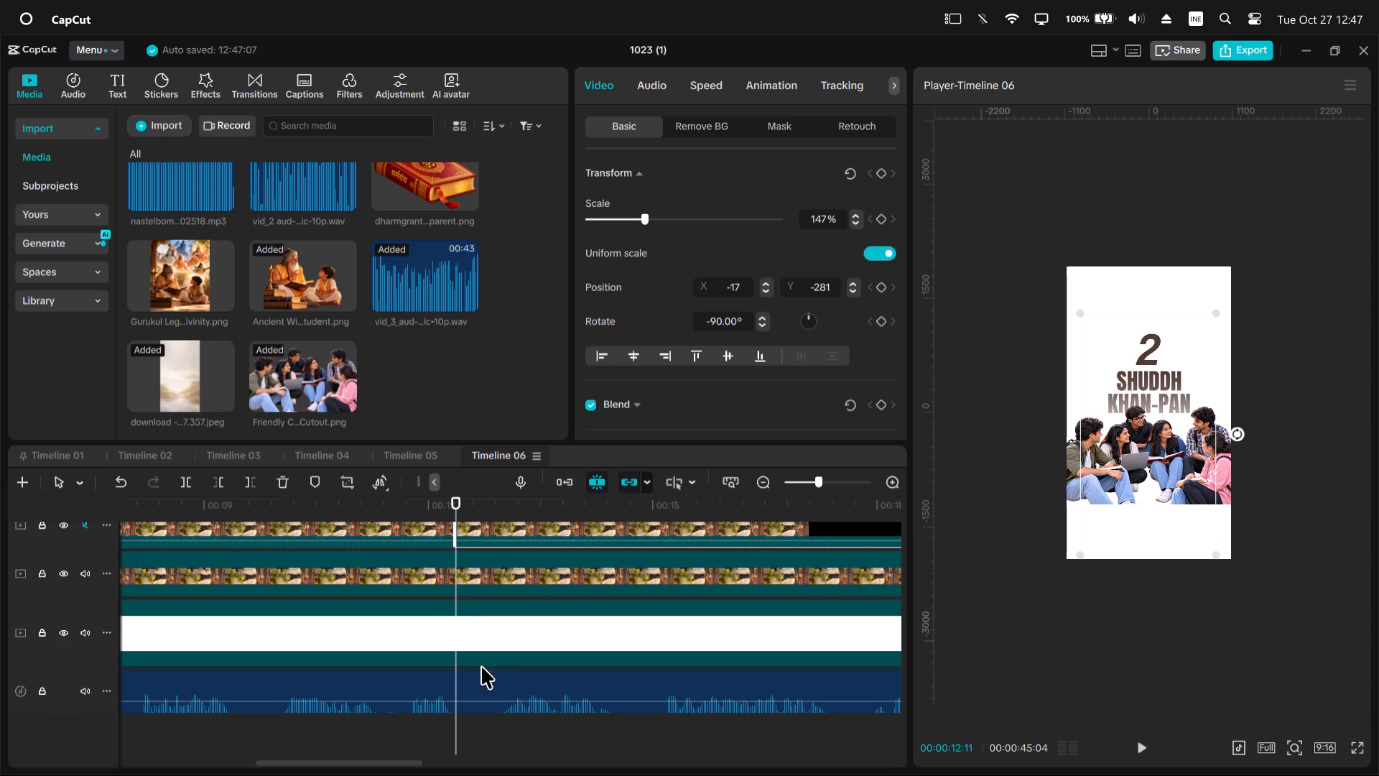
{"action": "left_click", "coordinate": [480, 699]}
{"action": "key", "text": "c"}
Cut 00:00:12:11 to 00:00:13:00 from the split DSC_2193.MOV and voiceover clips, close the gap, and play back the join.
{"action": "left_click_drag", "start_coordinate": [458, 518], "coordinate": [496, 563]}
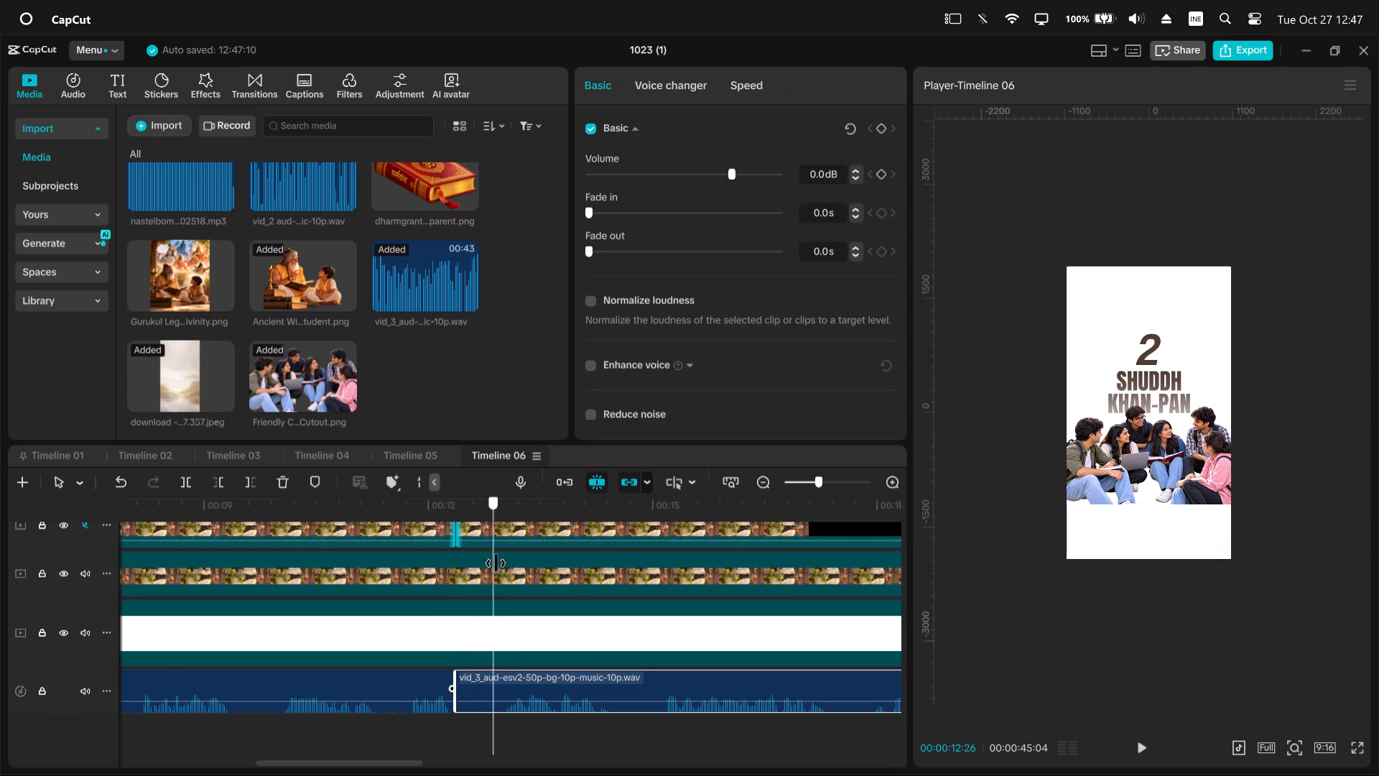
{"action": "left_click_drag", "start_coordinate": [496, 563], "coordinate": [504, 574]}
{"action": "scroll", "coordinate": [523, 604], "scroll_direction": "up", "scroll_amount": 3}
{"action": "left_click", "coordinate": [522, 591], "text": "ctrl"}
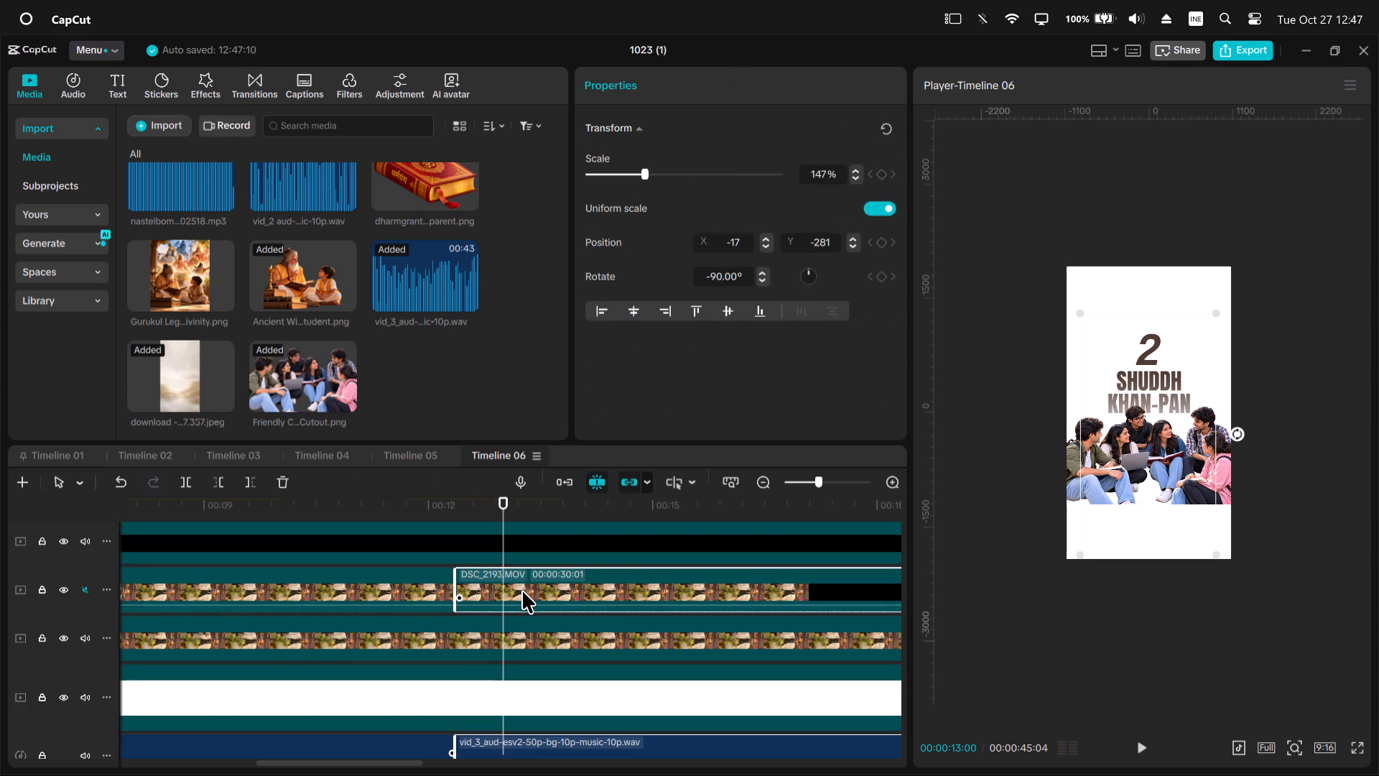
{"action": "key", "text": "q"}
{"action": "scroll", "coordinate": [521, 592], "scroll_direction": "down", "scroll_amount": 5}
{"action": "left_click_drag", "start_coordinate": [535, 693], "coordinate": [512, 691]}
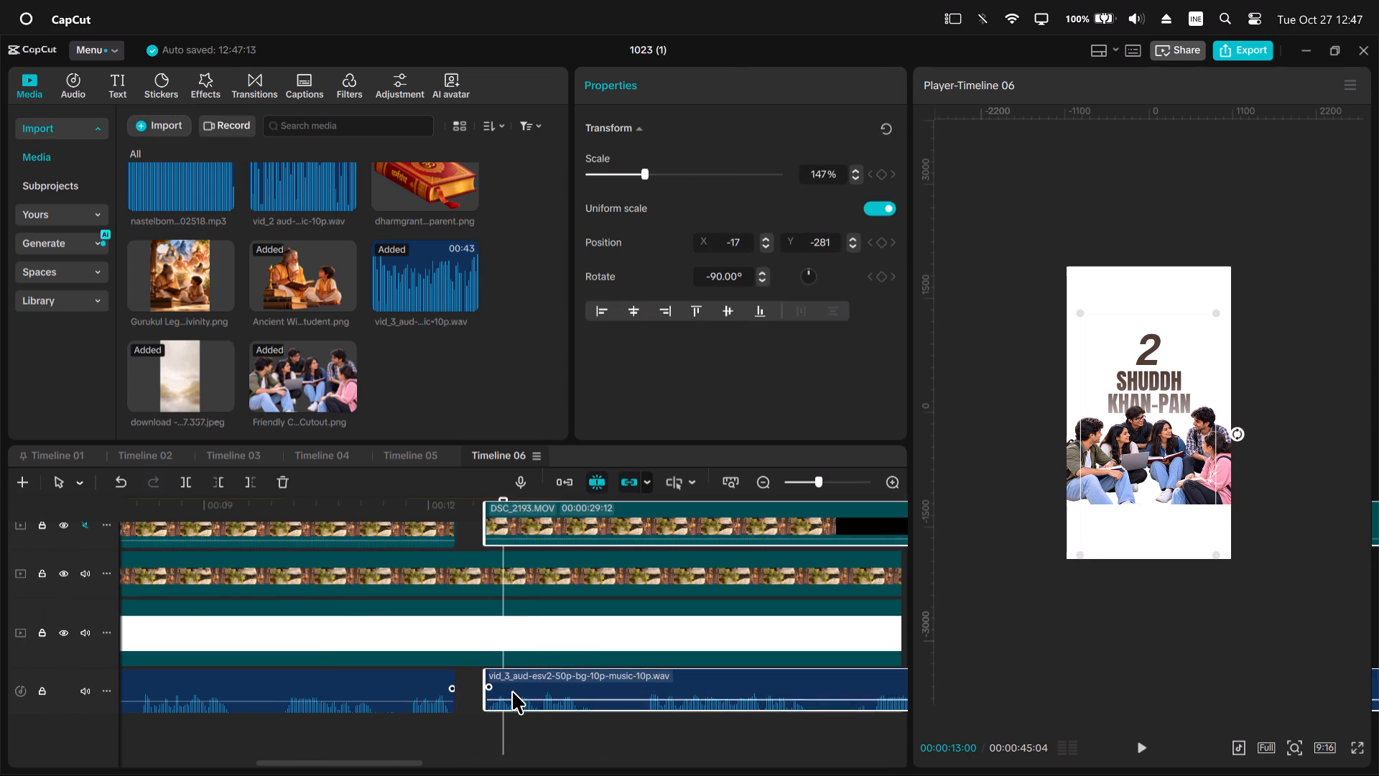
{"action": "left_click_drag", "start_coordinate": [512, 691], "coordinate": [486, 698]}
{"action": "left_click", "coordinate": [414, 514]}
{"action": "key", "text": "space"}
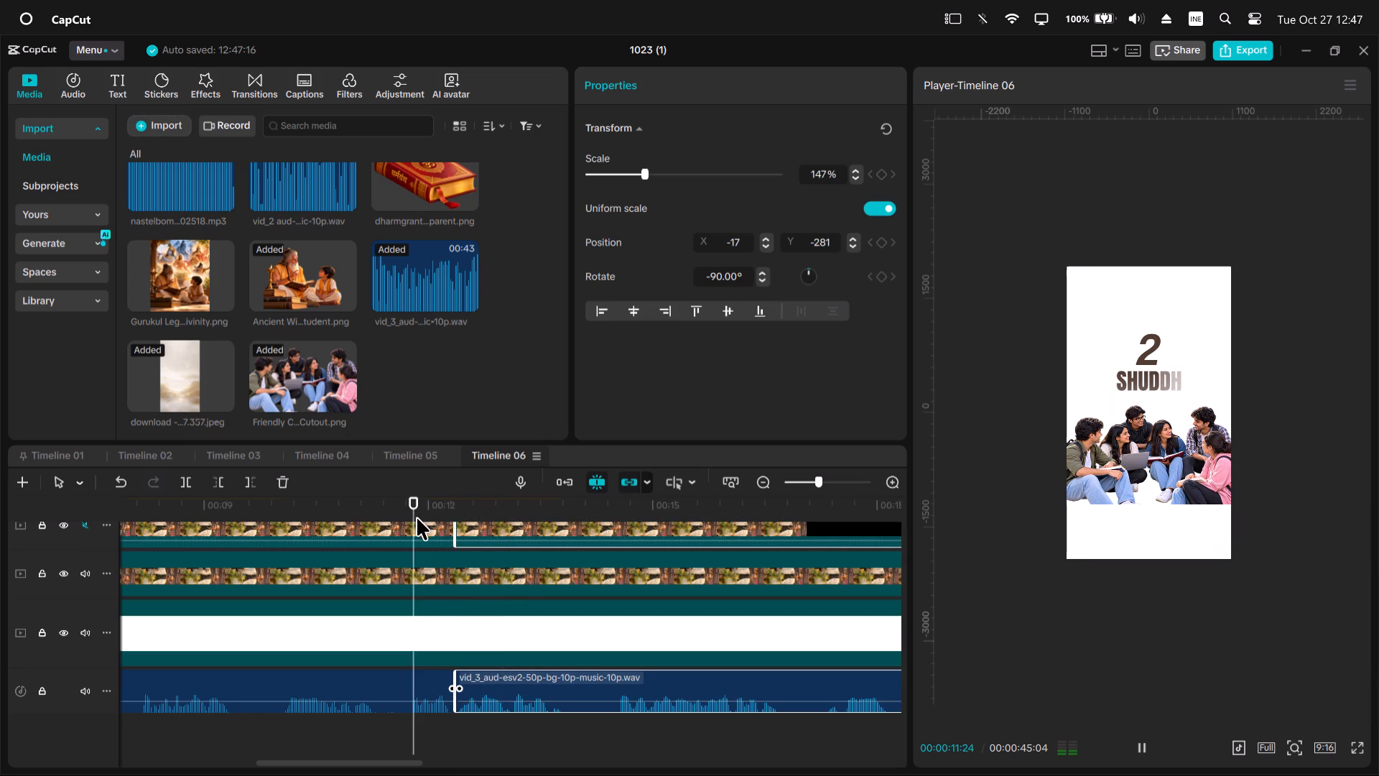
{"action": "key", "text": "space"}
Replace "KHAN-PAN" with "logon Ka Saath" in the point 2 title, keeping "SHUDDH" on the first line.
{"action": "left_click", "coordinate": [460, 514]}
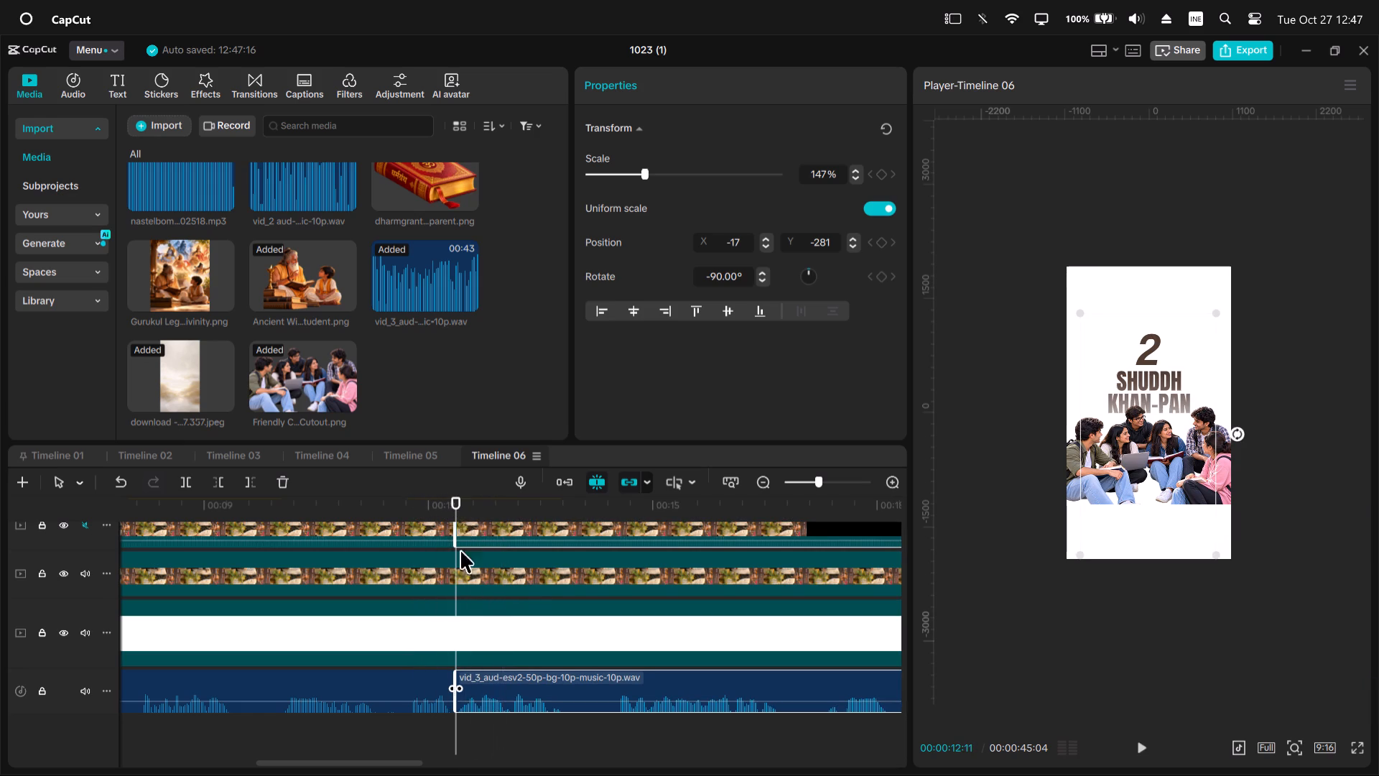
{"action": "scroll", "coordinate": [466, 574], "scroll_direction": "up", "scroll_amount": 14}
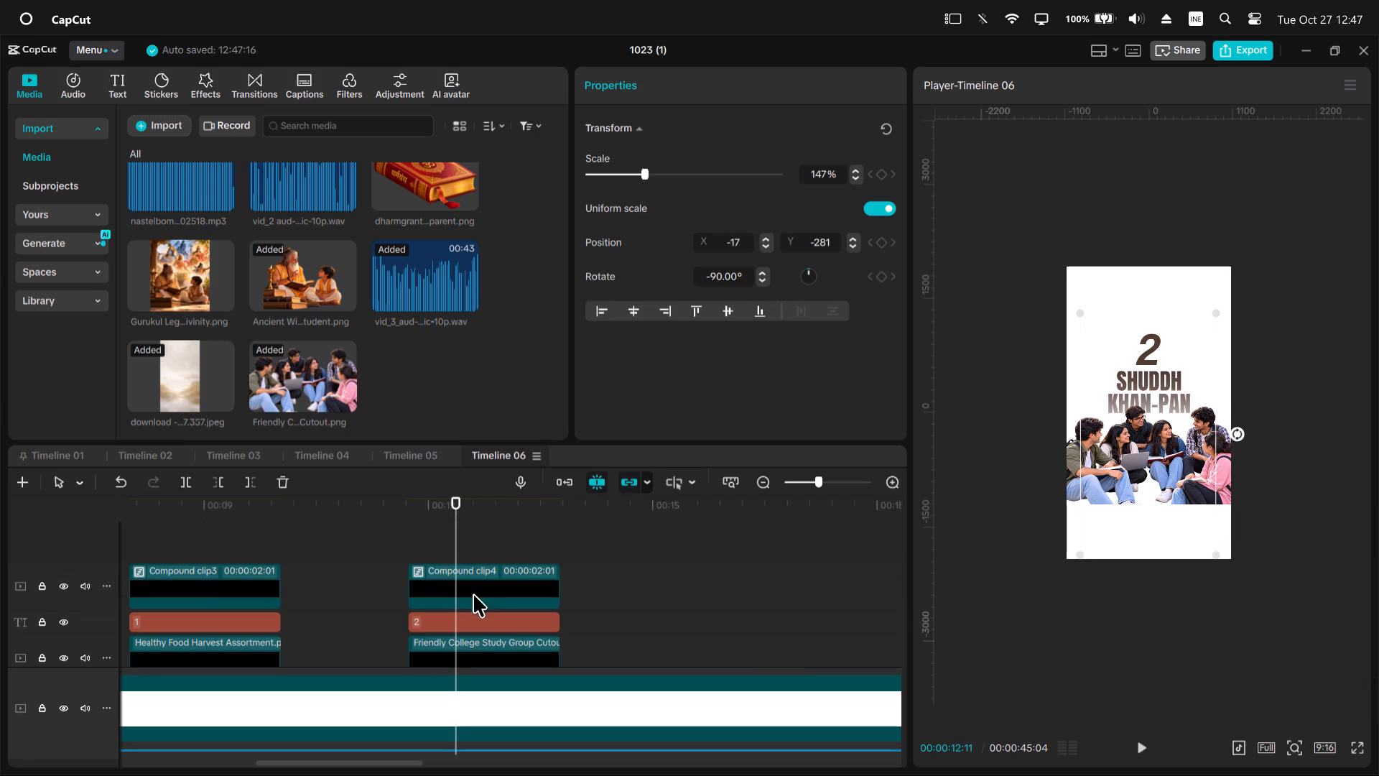
{"action": "left_click", "coordinate": [478, 580]}
{"action": "left_click_drag", "start_coordinate": [663, 161], "coordinate": [600, 162]}
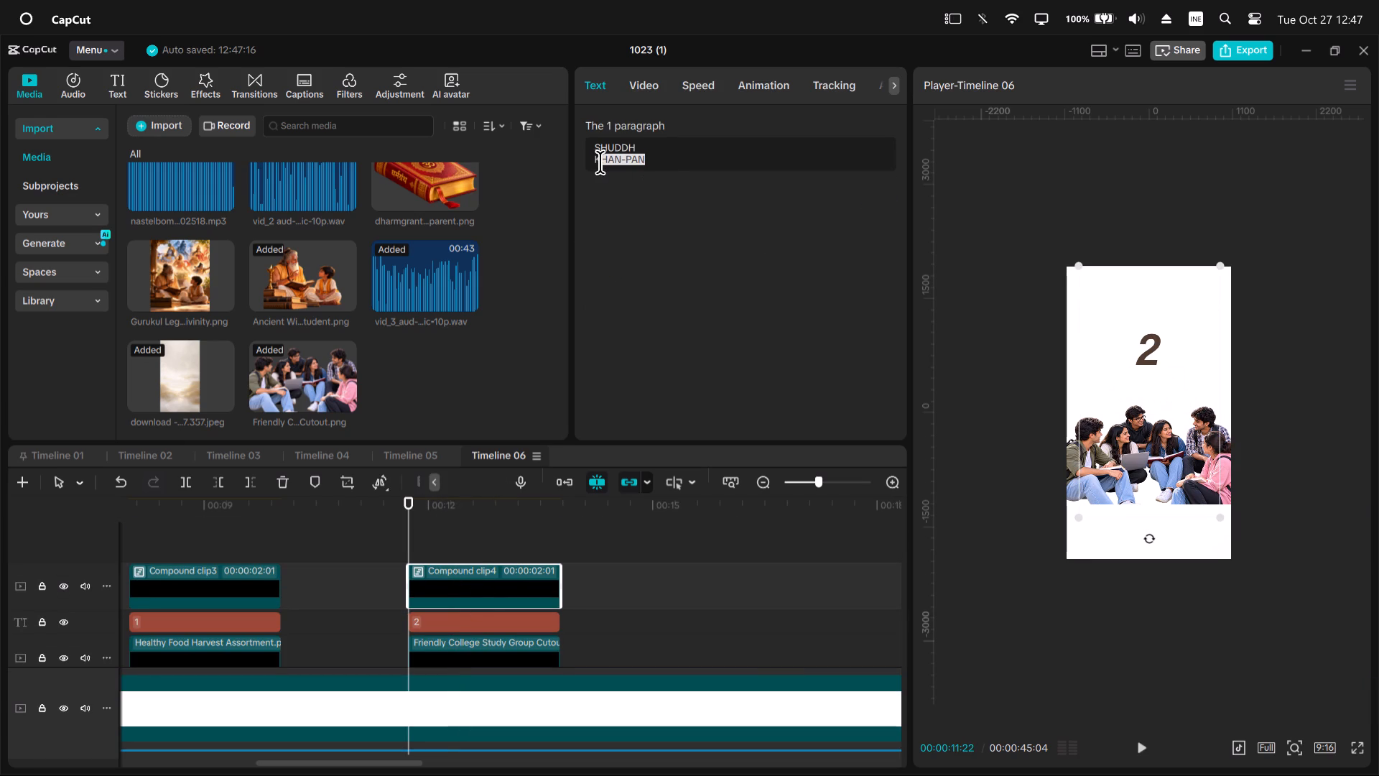
{"action": "left_click_drag", "start_coordinate": [600, 162], "coordinate": [595, 160]}
{"action": "type", "text": "LO"}
{"action": "key", "text": "BackSpace"}
{"action": "key", "text": "BackSpace"}
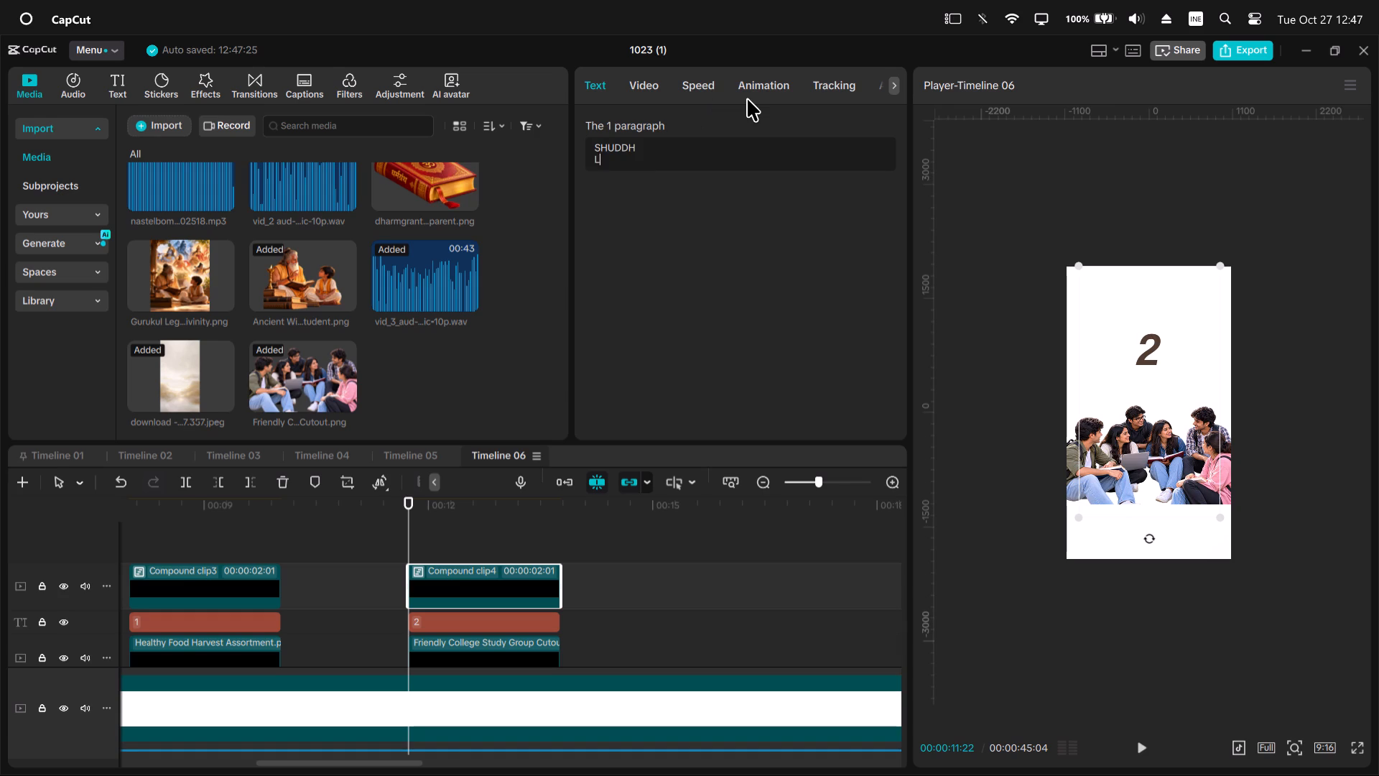
{"action": "type", "text": "logon ka sa"}
{"action": "key", "text": "BackSpace"}
{"action": "key", "text": "BackSpace"}
{"action": "key", "text": "BackSpace"}
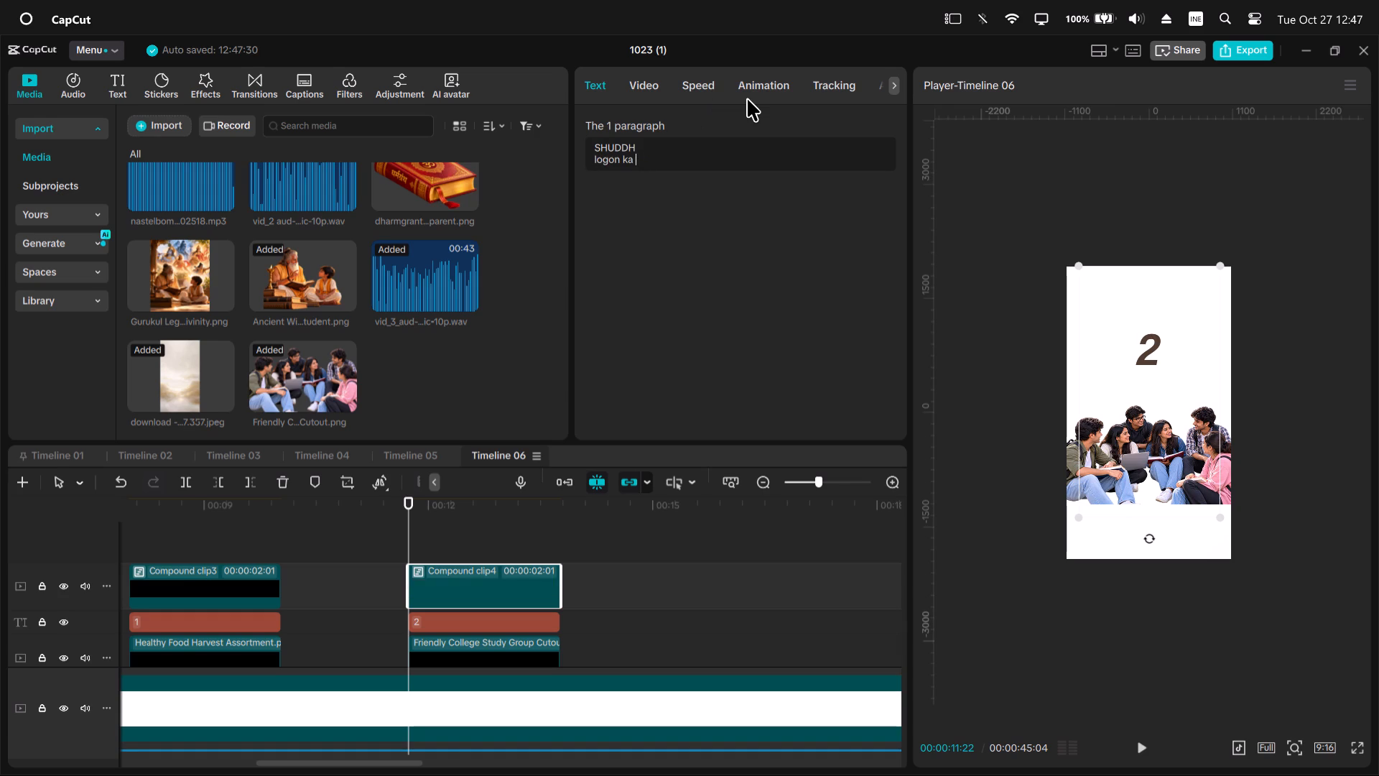
{"action": "key", "text": "BackSpace"}
{"action": "key", "text": "BackSpace"}
{"action": "type", "text": "Ka"}
{"action": "key", "text": "space"}
{"action": "type", "text": "Saath"}
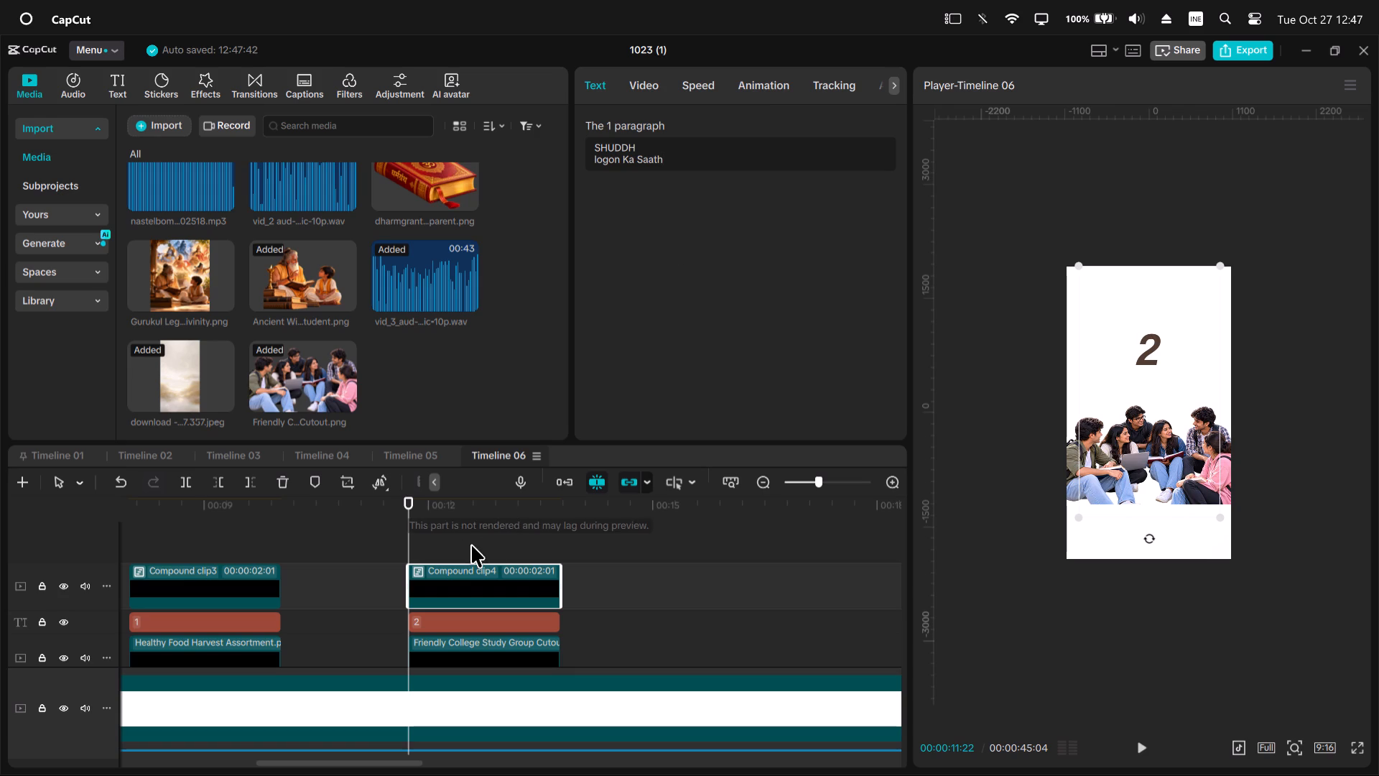
Preview the point 2 title and move it up above the study-group image, keeping it horizontally centred.
{"action": "left_click", "coordinate": [411, 503]}
{"action": "key", "text": "space"}
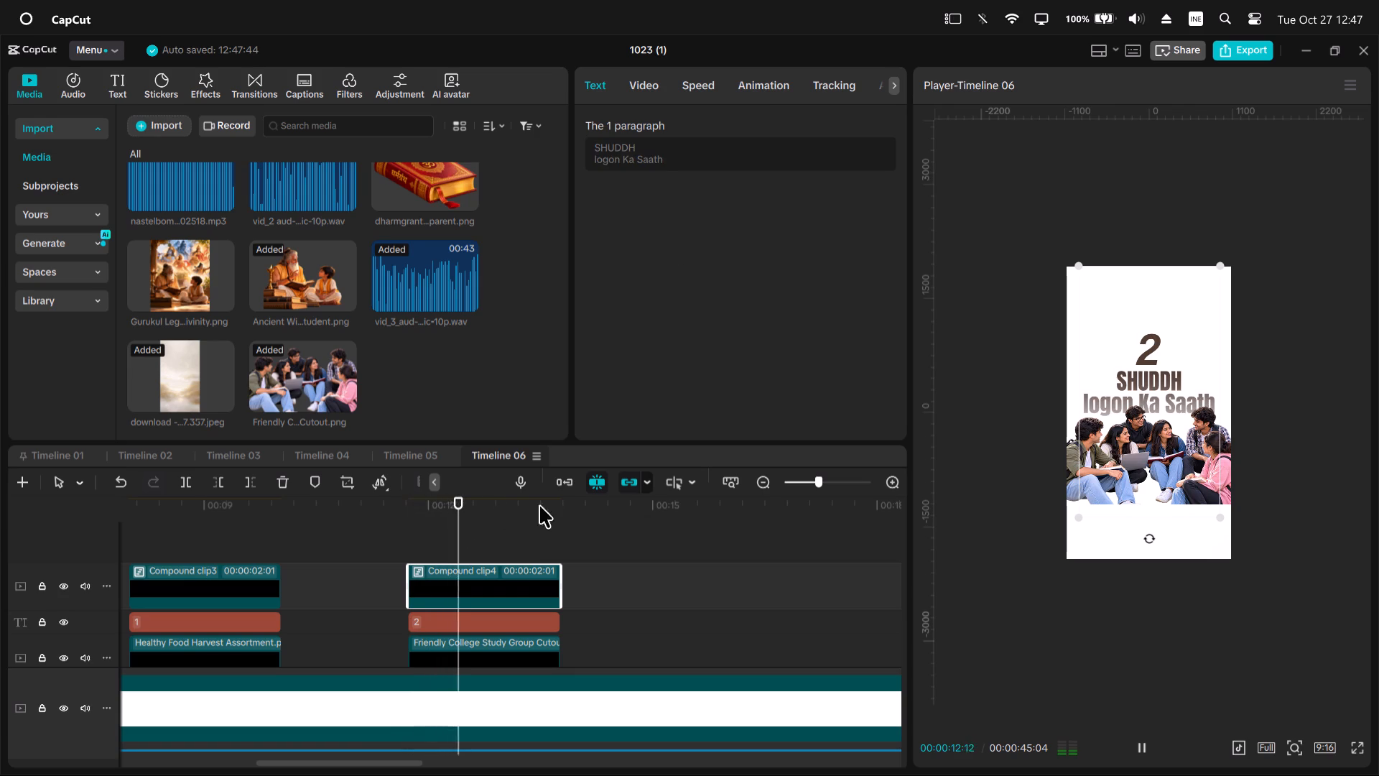
{"action": "key", "text": "space"}
{"action": "left_click_drag", "start_coordinate": [1141, 402], "coordinate": [1141, 393]}
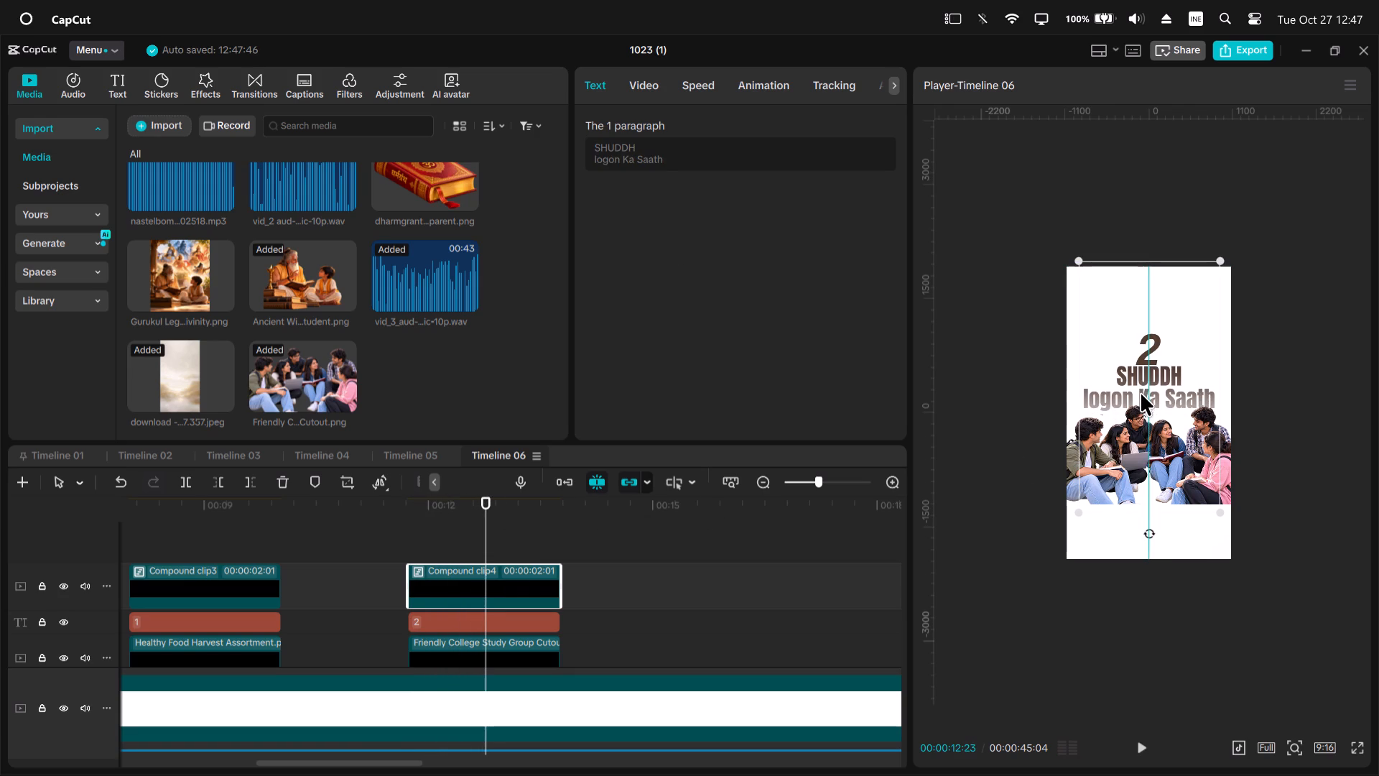
{"action": "left_click_drag", "start_coordinate": [1141, 393], "coordinate": [1142, 384]}
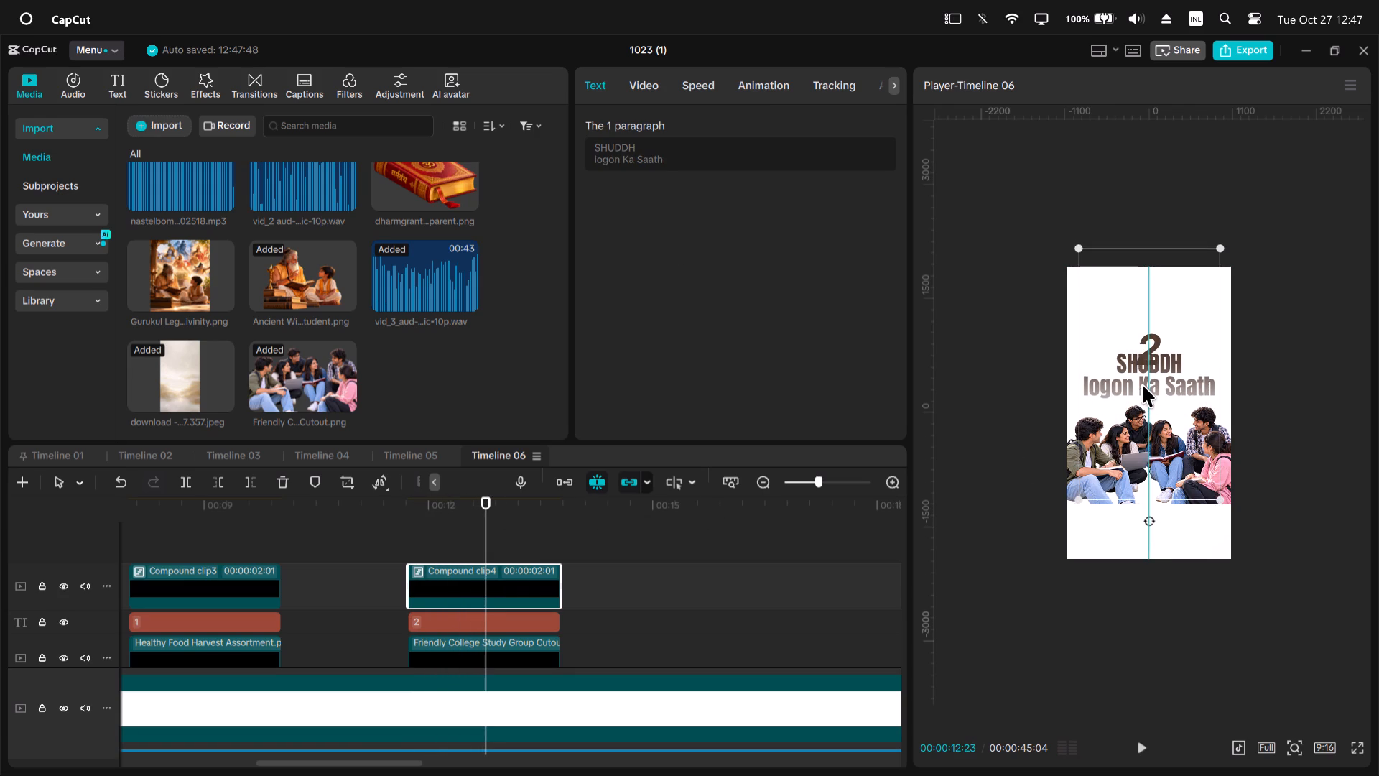
Nudge the "SHUDDH logon Ka Saath" title down toward the study-group image and raise the number 2 just above it, horizontally centred.
{"action": "left_click_drag", "start_coordinate": [1142, 384], "coordinate": [1143, 395]}
{"action": "left_click", "coordinate": [516, 620]}
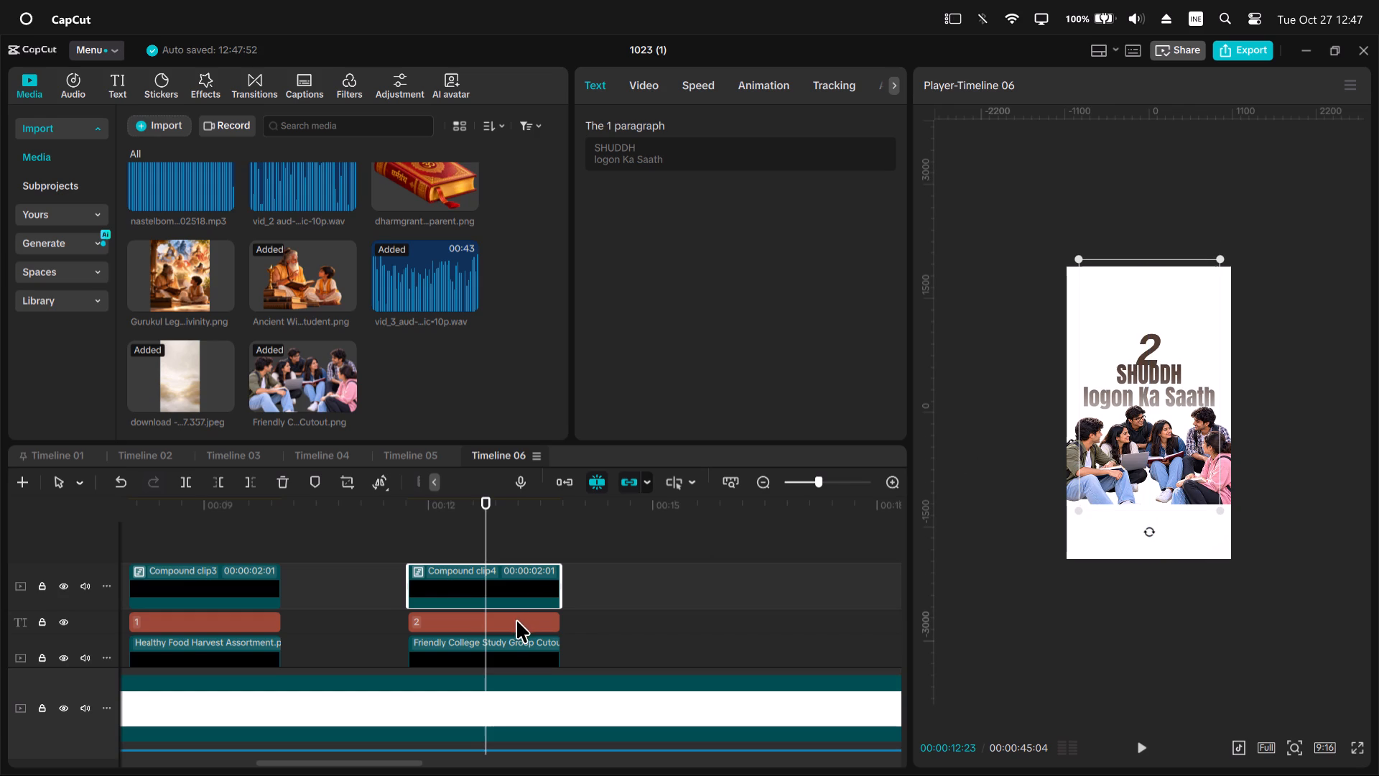
{"action": "left_click_drag", "start_coordinate": [1161, 362], "coordinate": [1164, 352]}
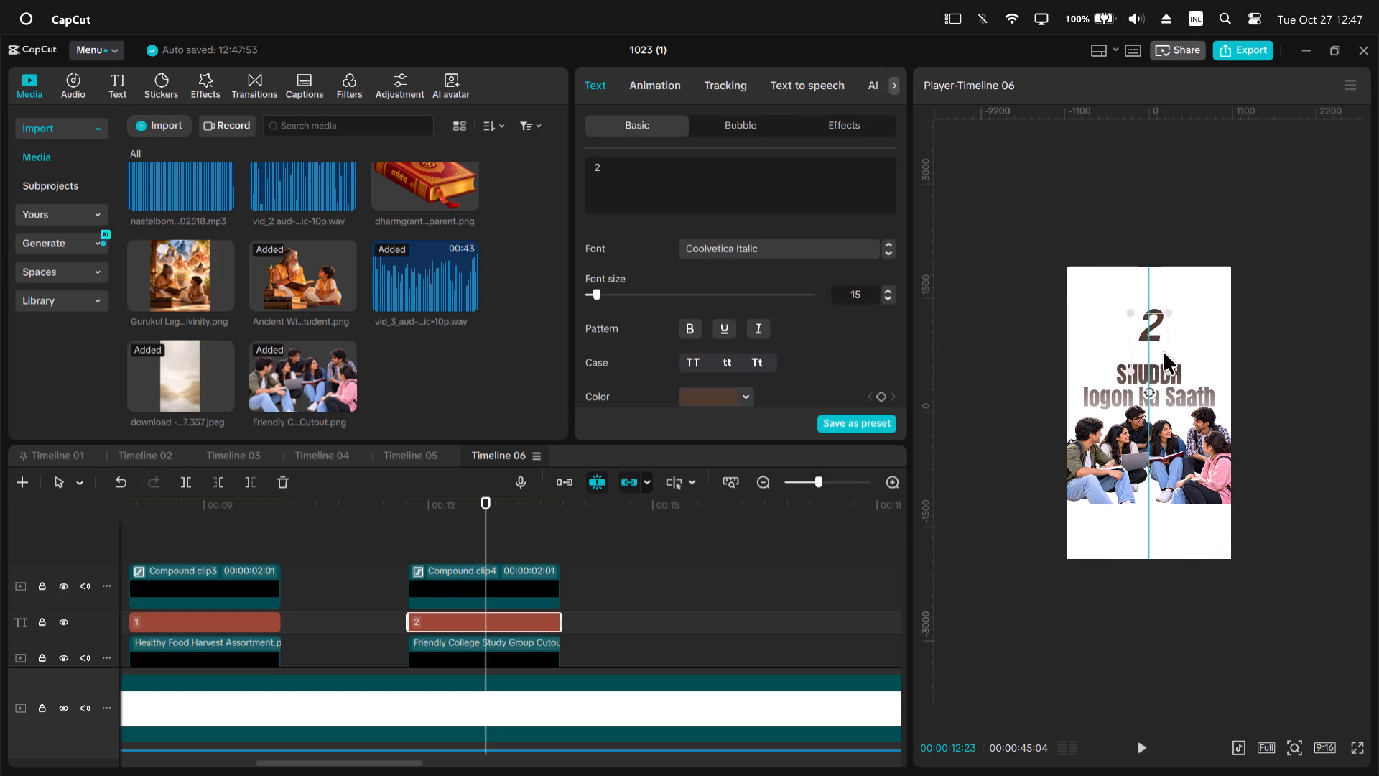
{"action": "left_click_drag", "start_coordinate": [1164, 352], "coordinate": [1164, 356]}
{"action": "scroll", "coordinate": [1284, 391], "scroll_direction": "down", "scroll_amount": 2}
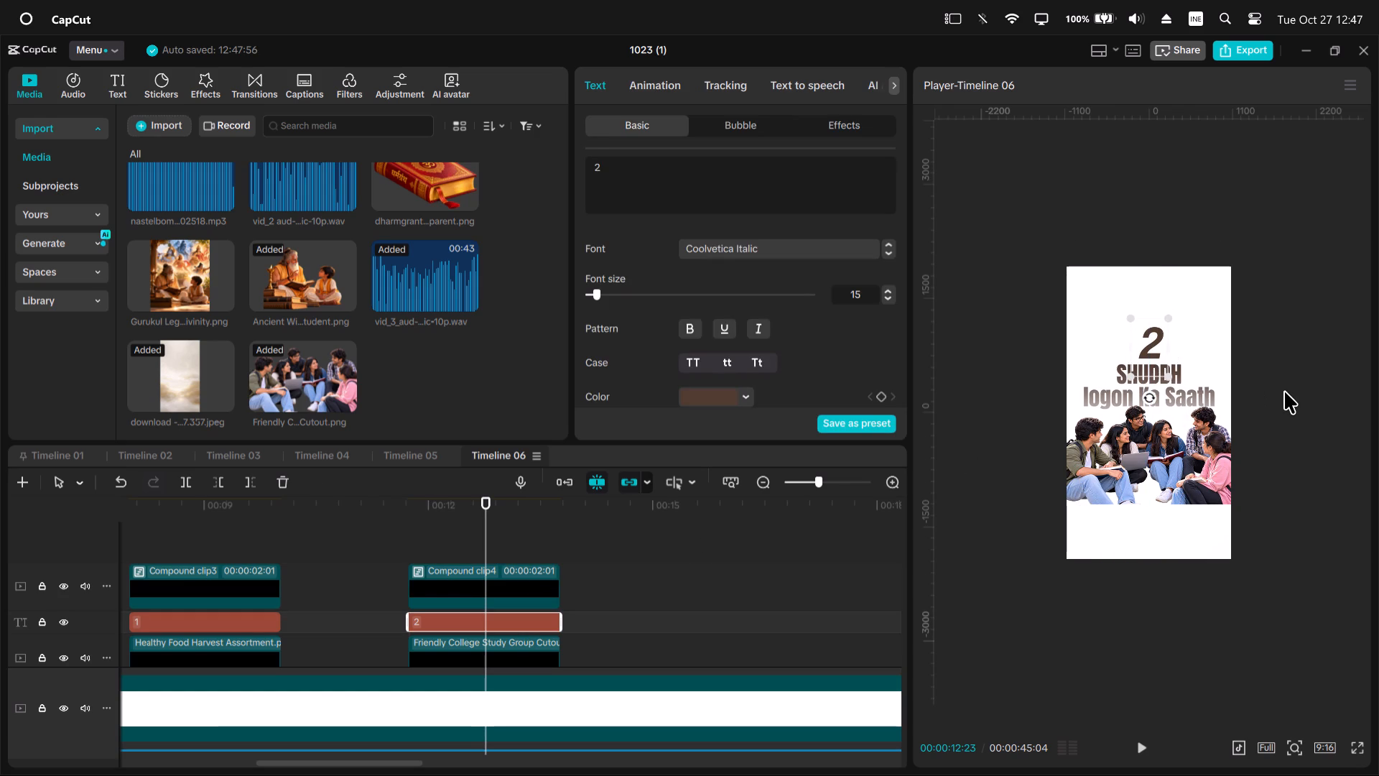
{"action": "left_click", "coordinate": [1293, 387]}
Switch to the Chrome window showing the study-group image in the ChatGPT conversation.
{"action": "key", "text": "alt+Tab"}
{"action": "key", "text": "alt+Tab"}
{"action": "key", "text": "alt+Tab"}
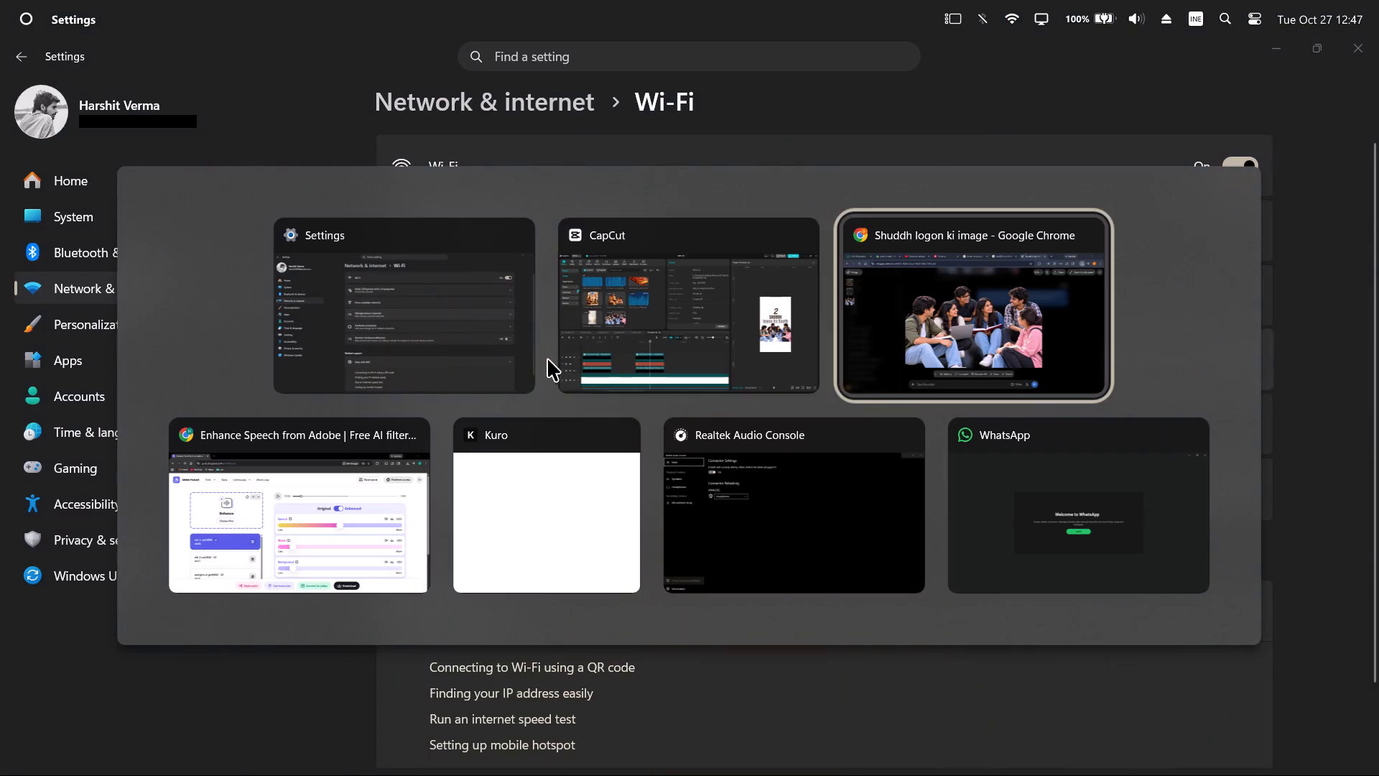
{"action": "key", "text": "alt+Tab"}
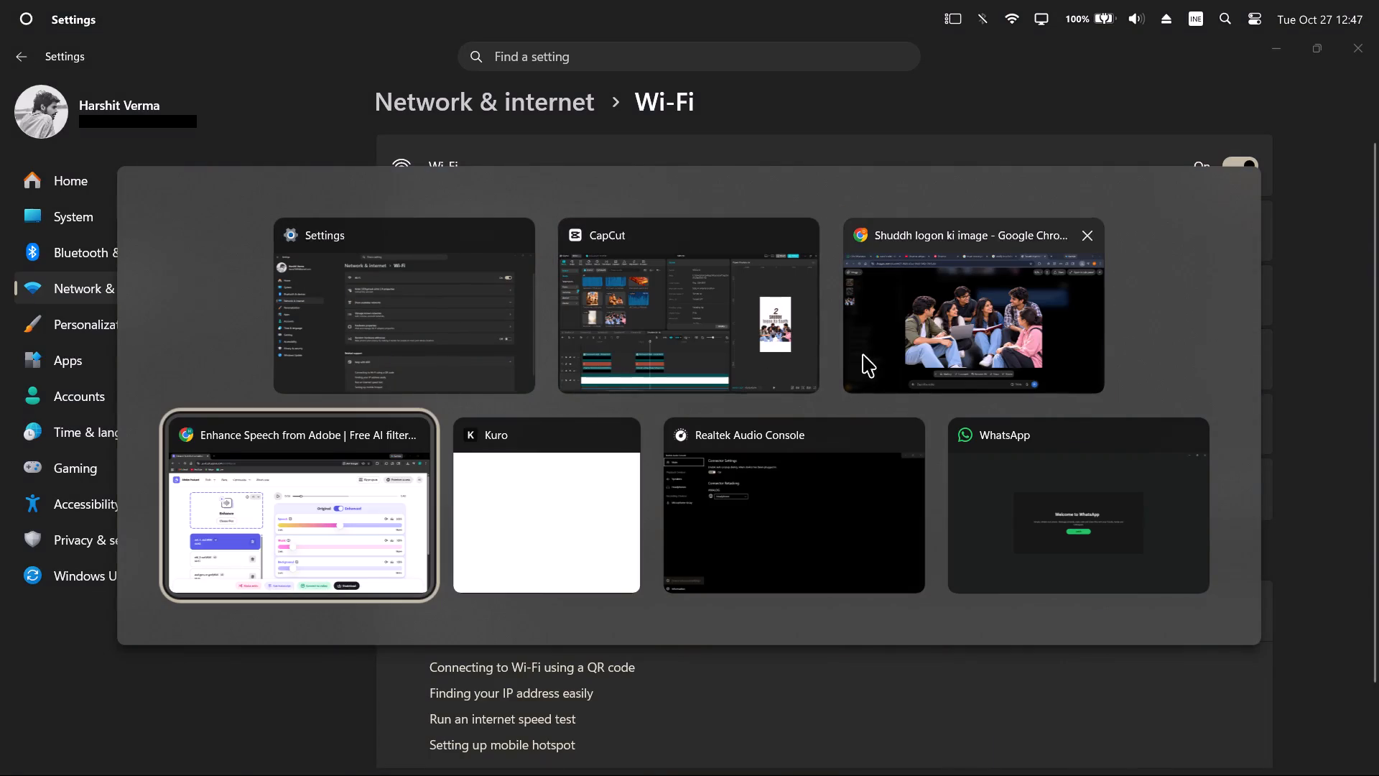
{"action": "left_click", "coordinate": [863, 354], "text": "alt"}
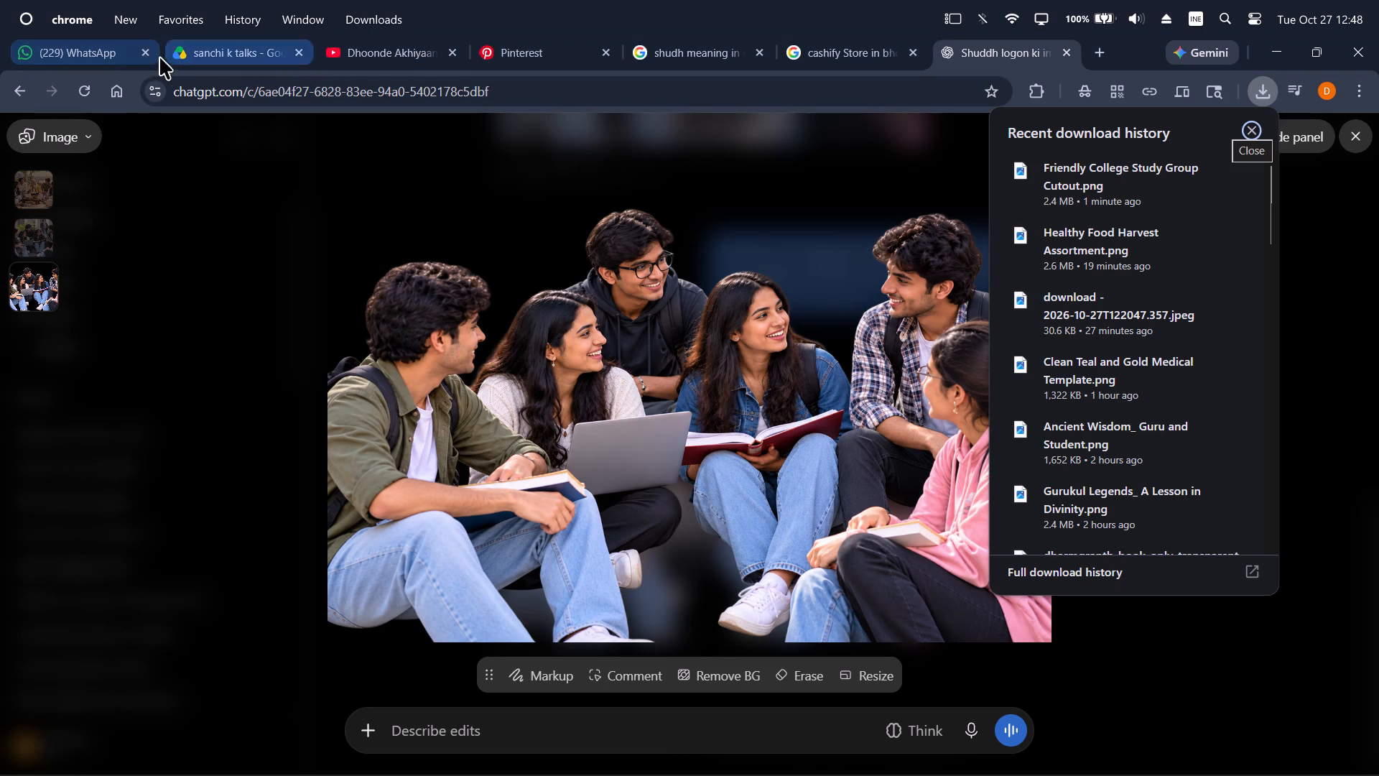
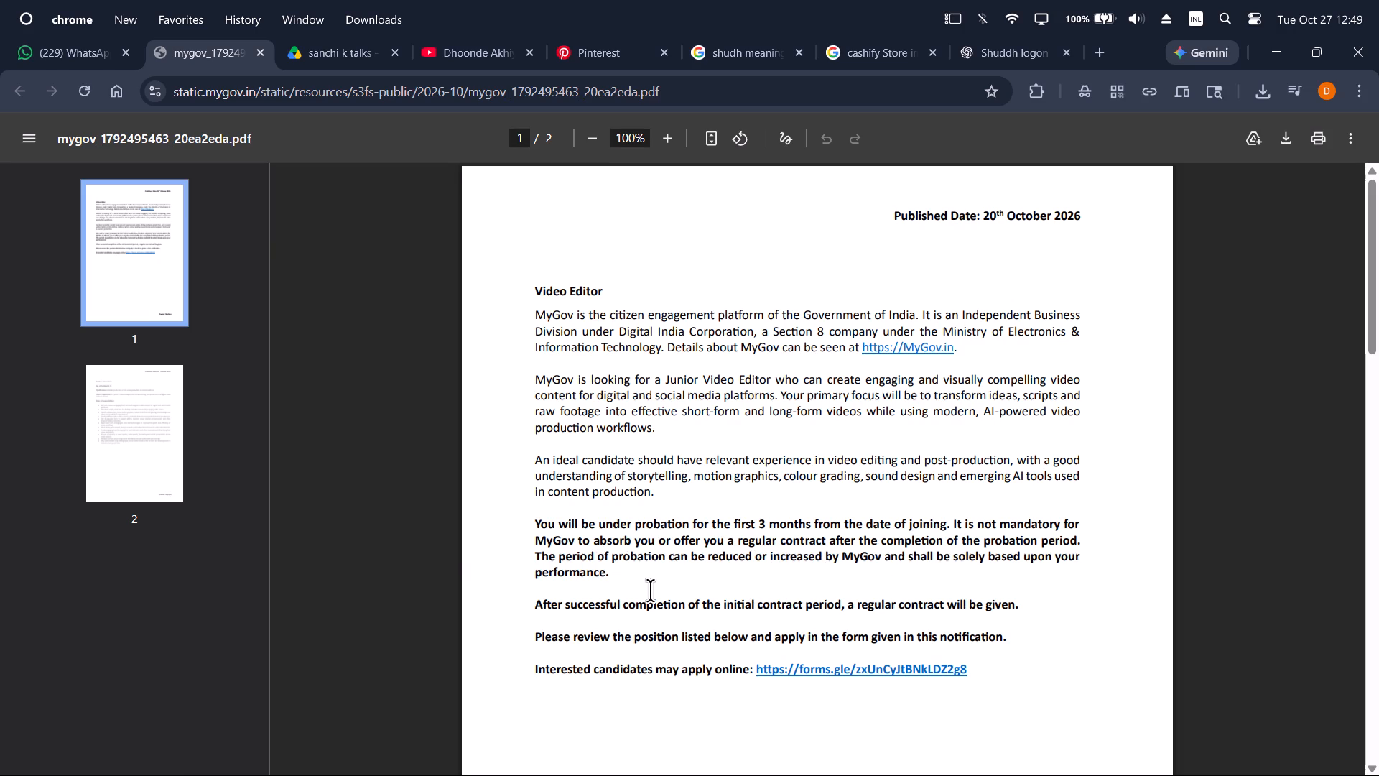
Read through both pages of the MyGov Video Editor job notice PDF in Chrome, including the roles and responsibilities.
{"action": "scroll", "coordinate": [650, 590], "scroll_direction": "down", "scroll_amount": 3}
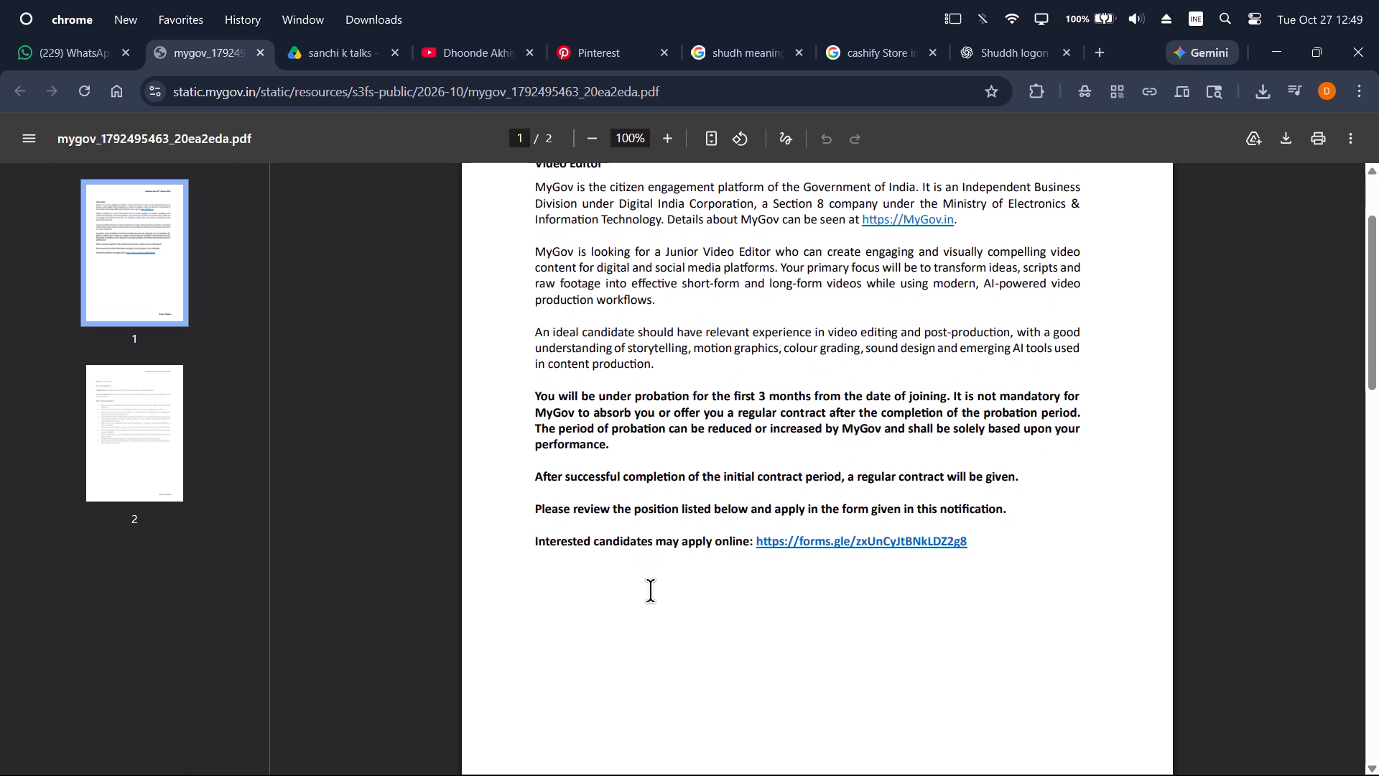
{"action": "scroll", "coordinate": [650, 590], "scroll_direction": "down", "scroll_amount": 1}
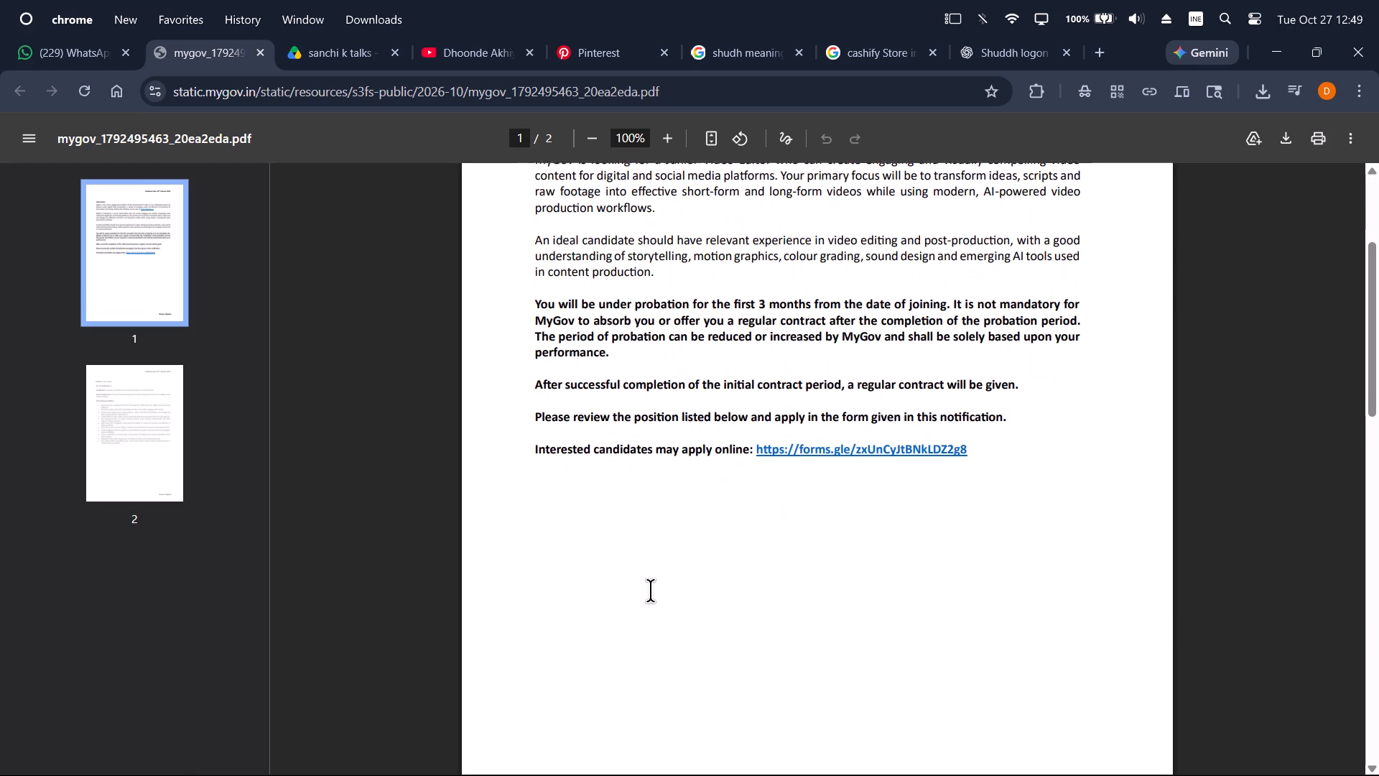
{"action": "scroll", "coordinate": [650, 590], "scroll_direction": "down", "scroll_amount": 2}
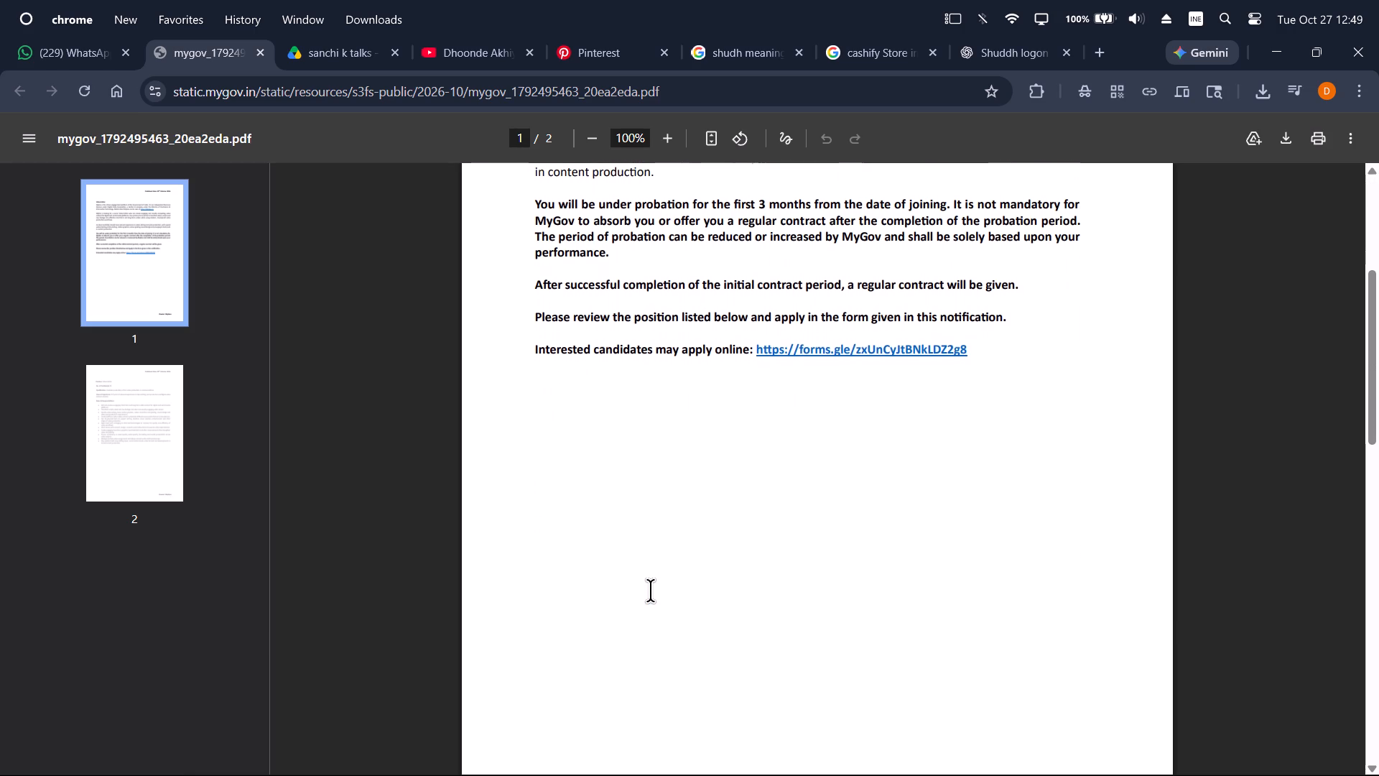
{"action": "scroll", "coordinate": [650, 590], "scroll_direction": "down", "scroll_amount": 4}
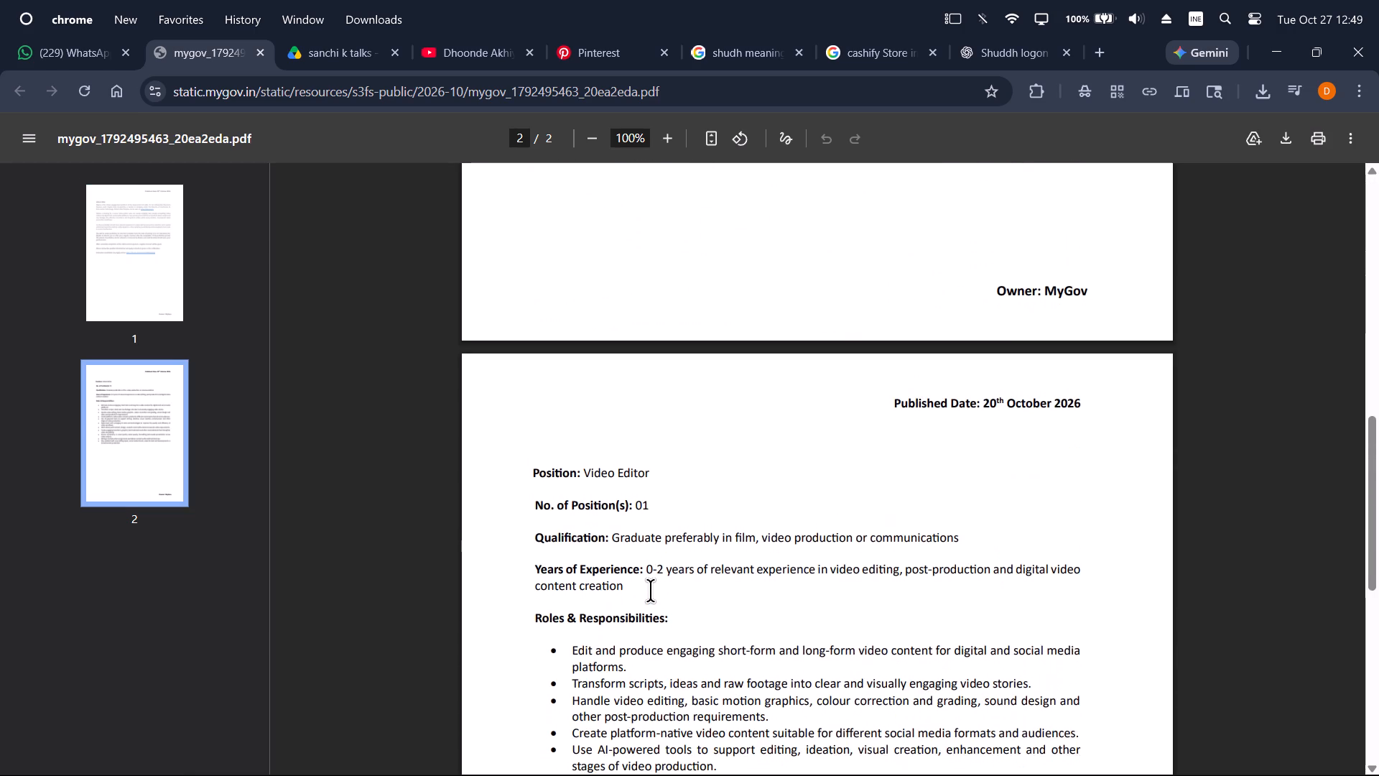
{"action": "scroll", "coordinate": [650, 590], "scroll_direction": "down", "scroll_amount": 4}
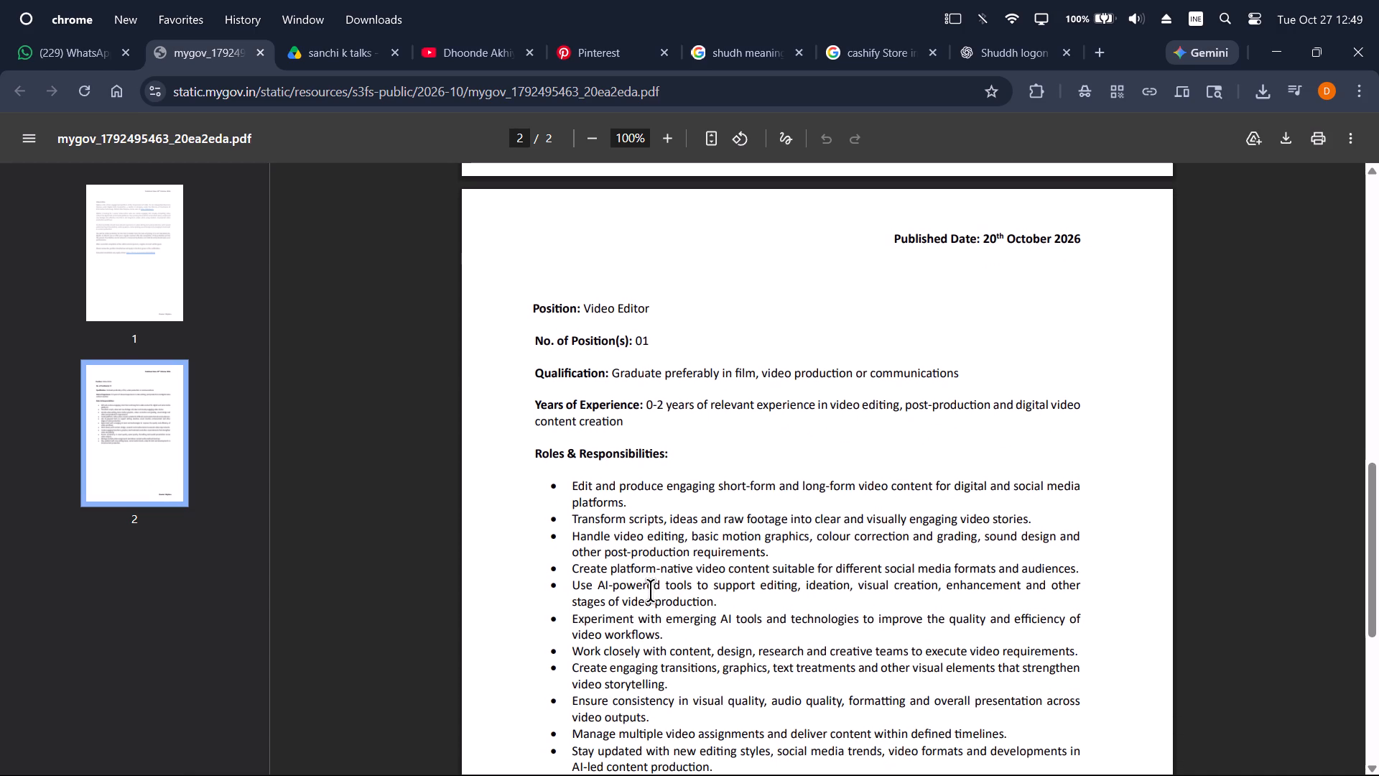
{"action": "scroll", "coordinate": [650, 590], "scroll_direction": "down", "scroll_amount": 2}
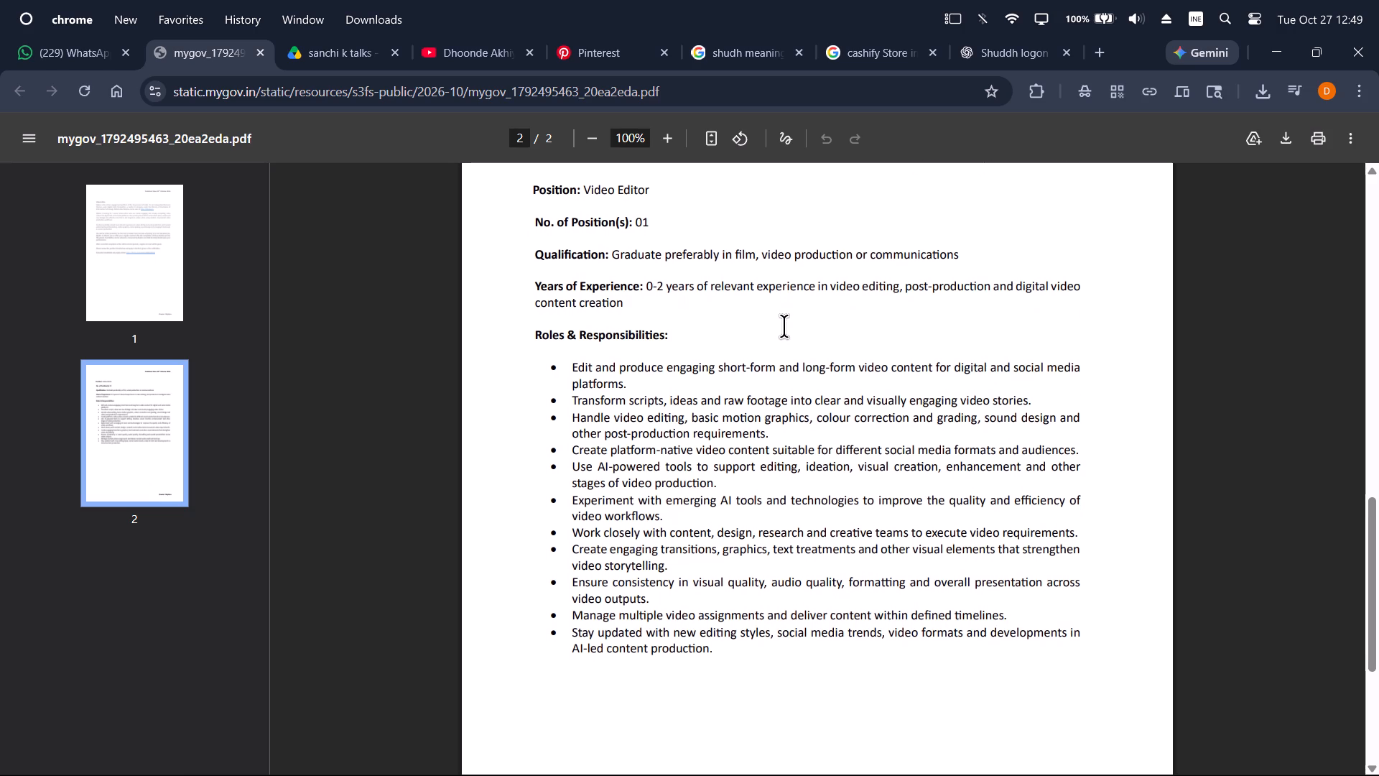
Return to CapCut and scale down the "SHUDDH logon Ka Saath" title compound clip slightly in the point 2 section.
{"action": "key", "text": "alt+Tab"}
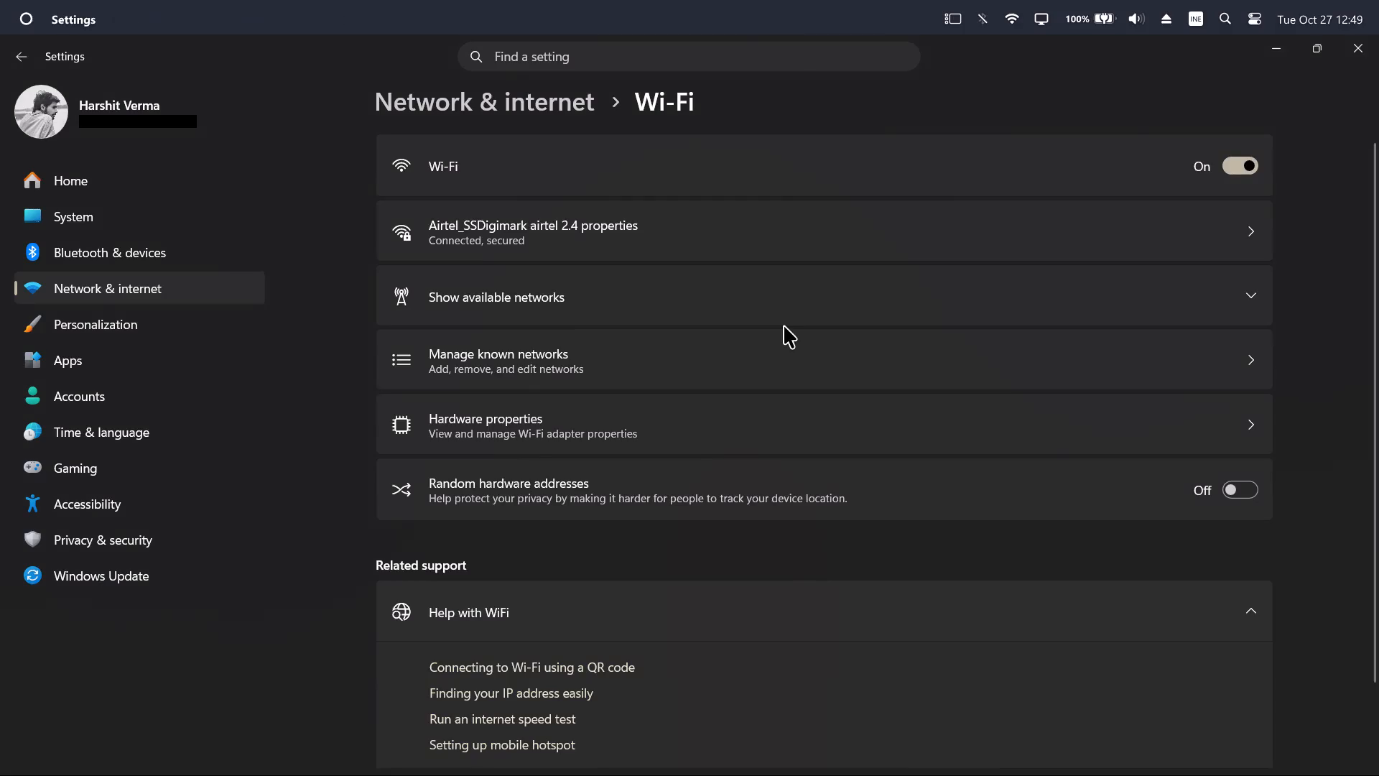
{"action": "key", "text": "alt+Tab"}
{"action": "key", "text": "alt+Tab"}
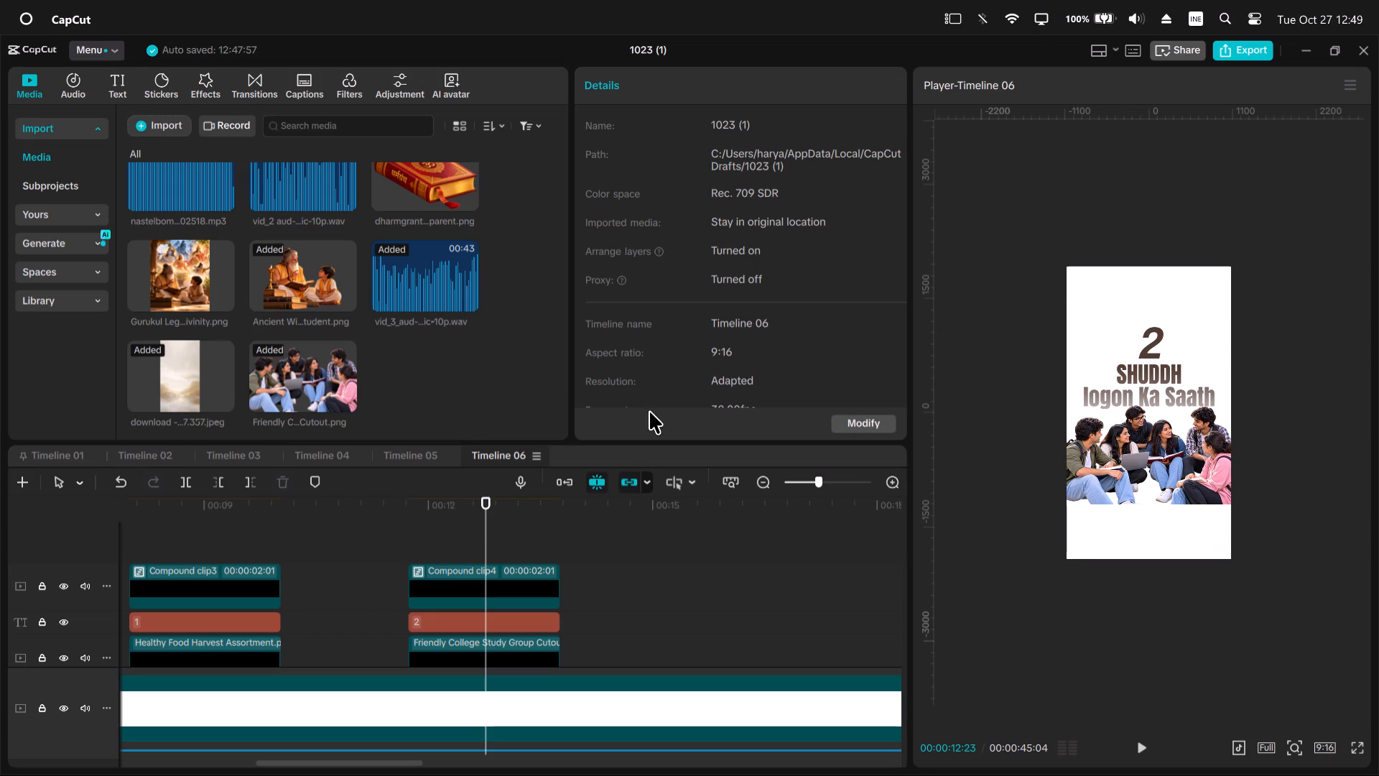
{"action": "left_click", "coordinate": [484, 504]}
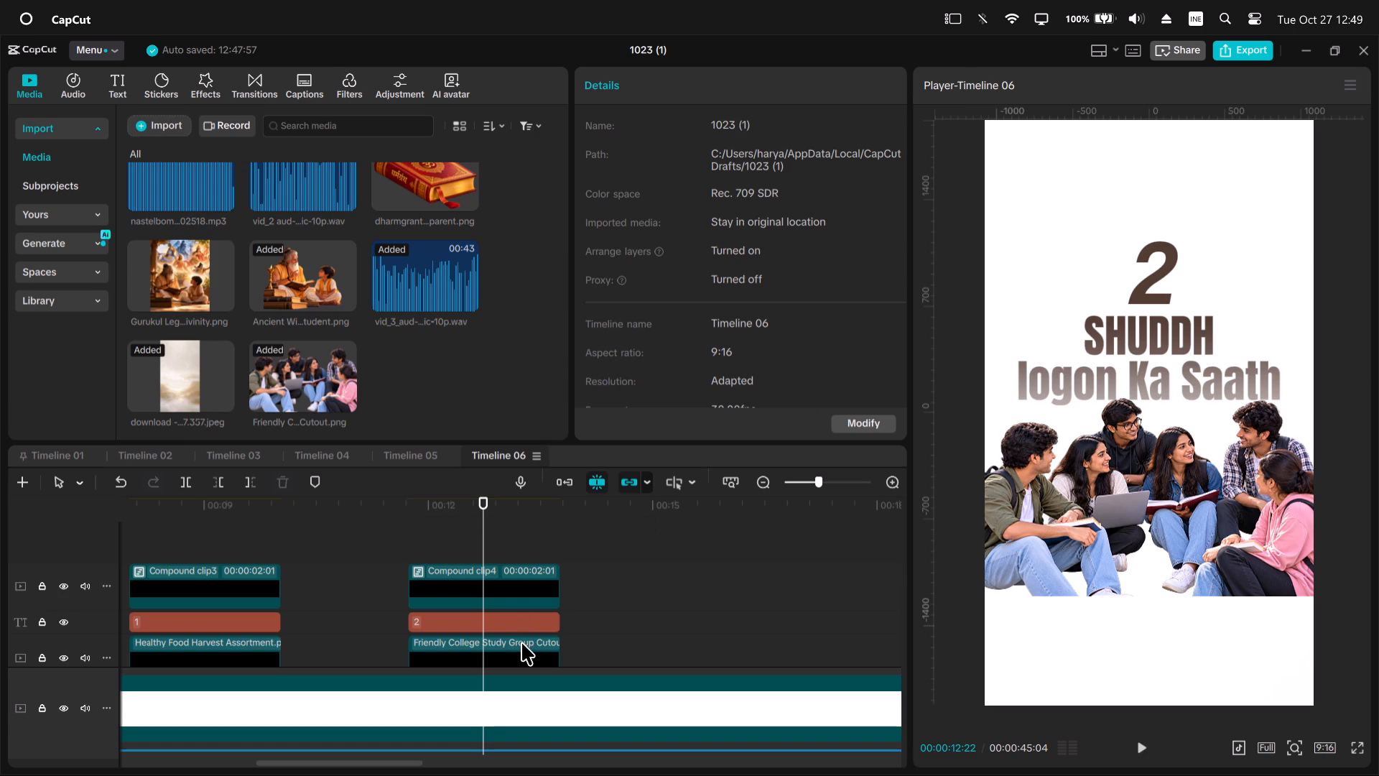
{"action": "left_click", "coordinate": [503, 604]}
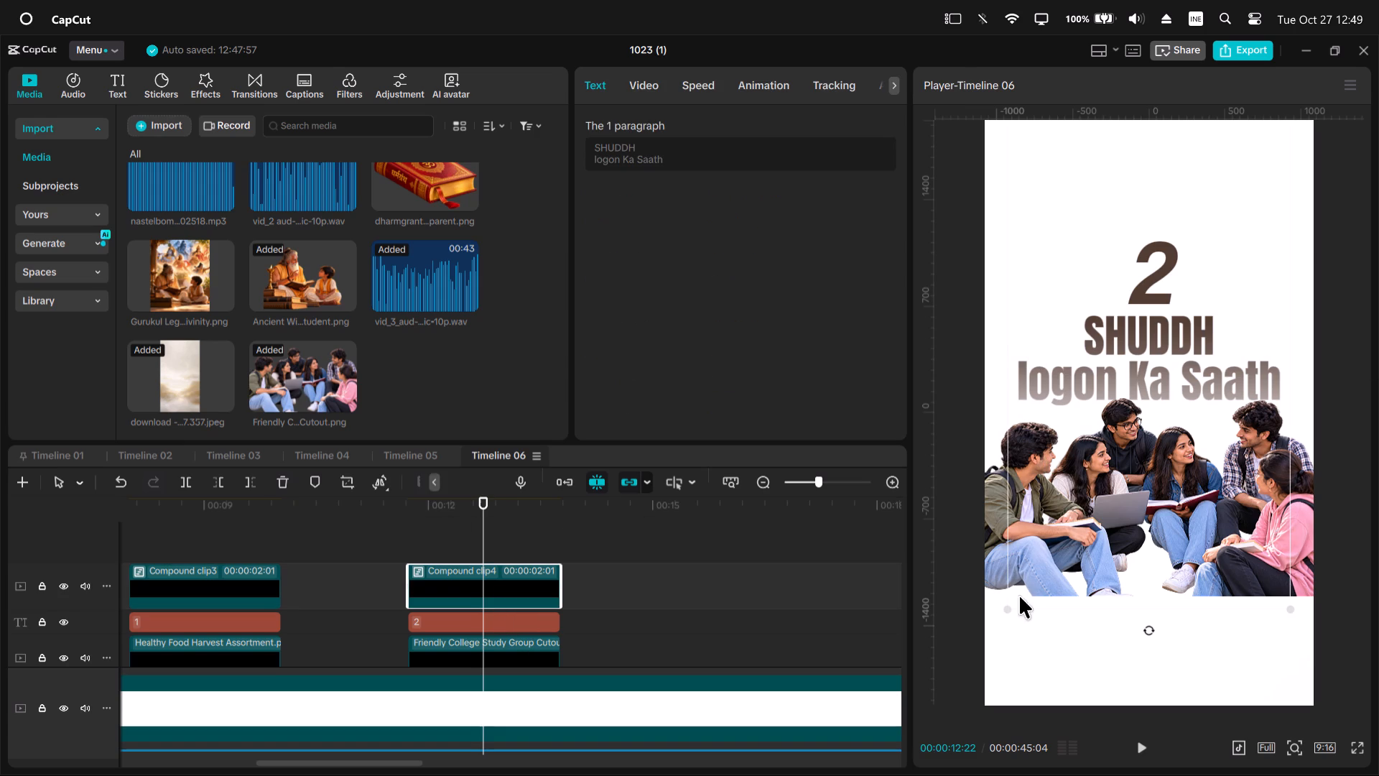
{"action": "left_click_drag", "start_coordinate": [1008, 615], "coordinate": [1068, 542]}
Shrink the number "2" text, move it down just above the "SHUDDH" line, and play back the result.
{"action": "left_click", "coordinate": [445, 614]}
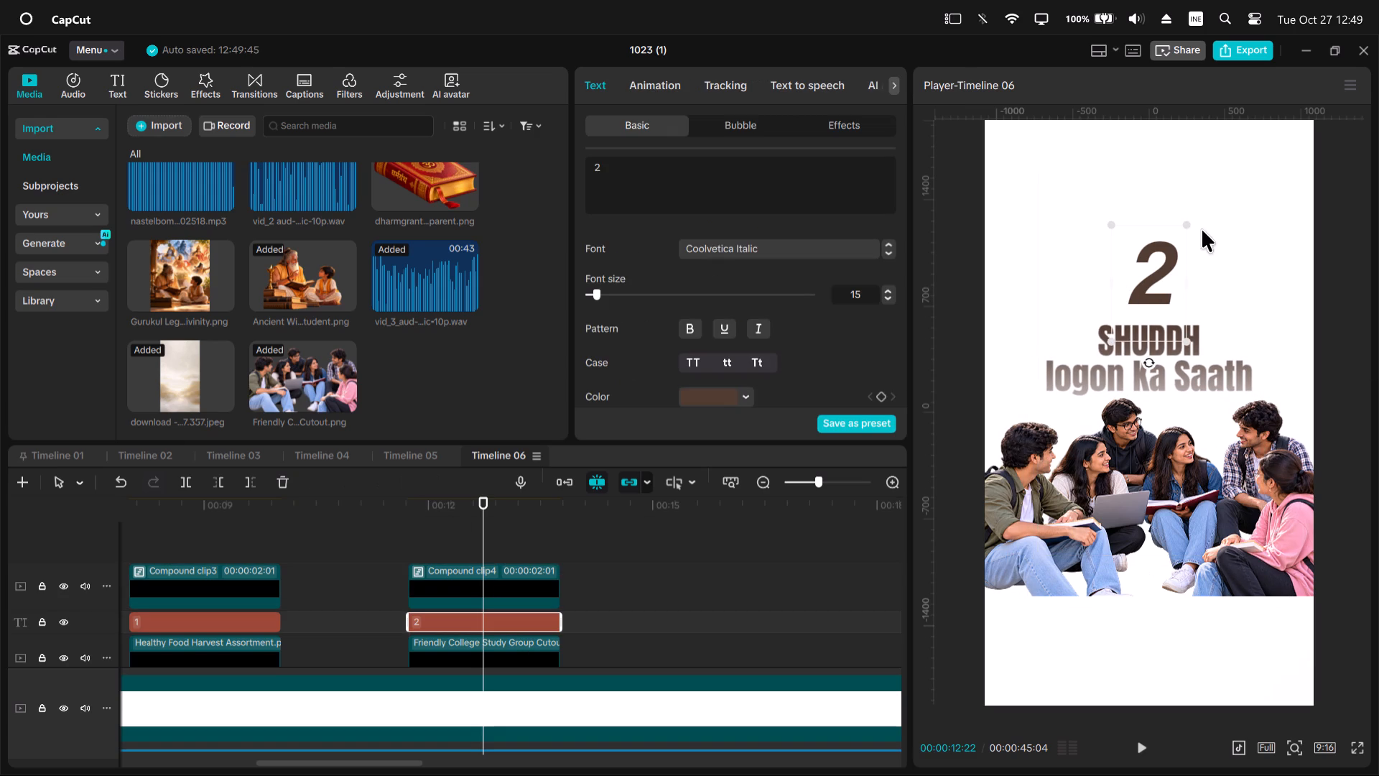
{"action": "left_click_drag", "start_coordinate": [1184, 229], "coordinate": [1171, 260]}
{"action": "left_click_drag", "start_coordinate": [1158, 273], "coordinate": [1156, 293]}
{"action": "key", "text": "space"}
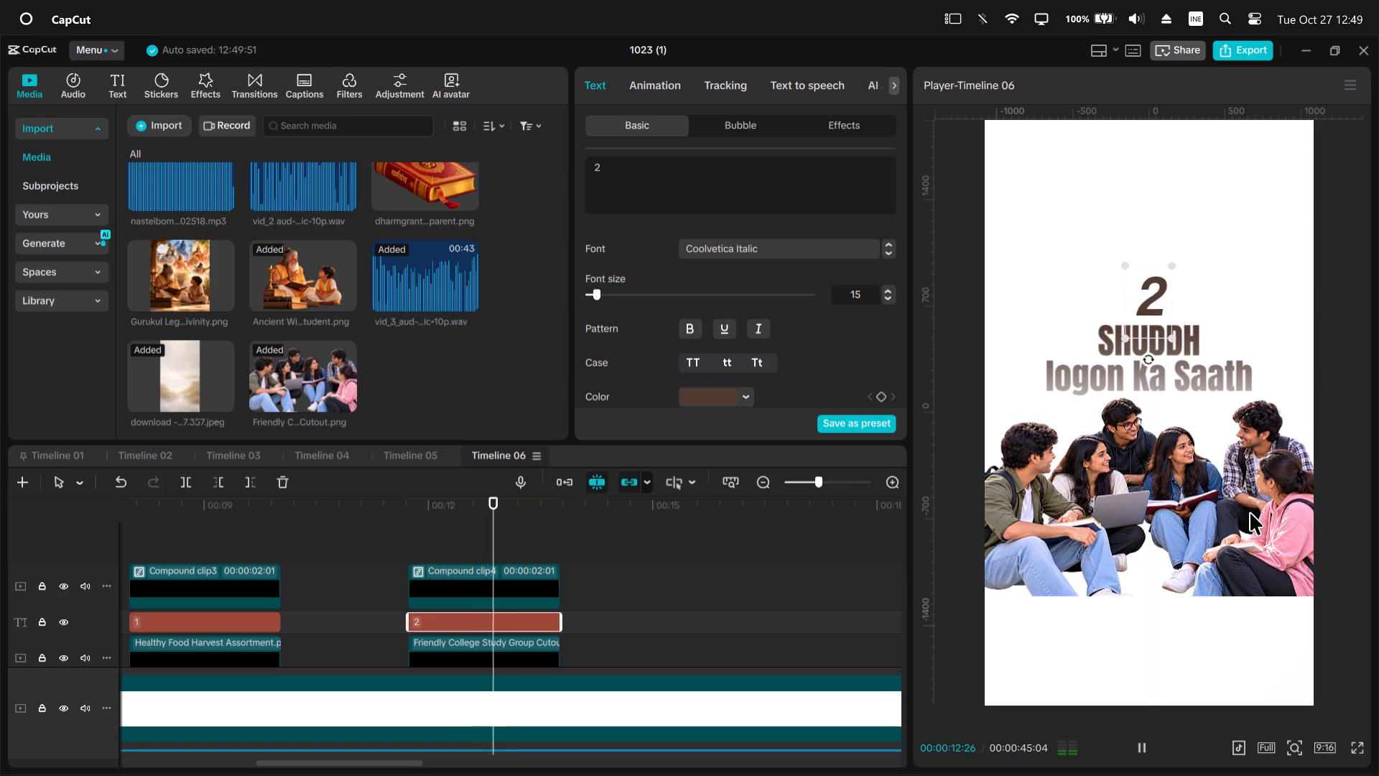
In CapCut, play back the end of the point 2 segment and check it against the voiceover waveform.
{"action": "scroll", "coordinate": [1250, 512], "scroll_direction": "down", "scroll_amount": 5, "text": "ctrl"}
{"action": "key", "text": "space"}
{"action": "left_click", "coordinate": [537, 519]}
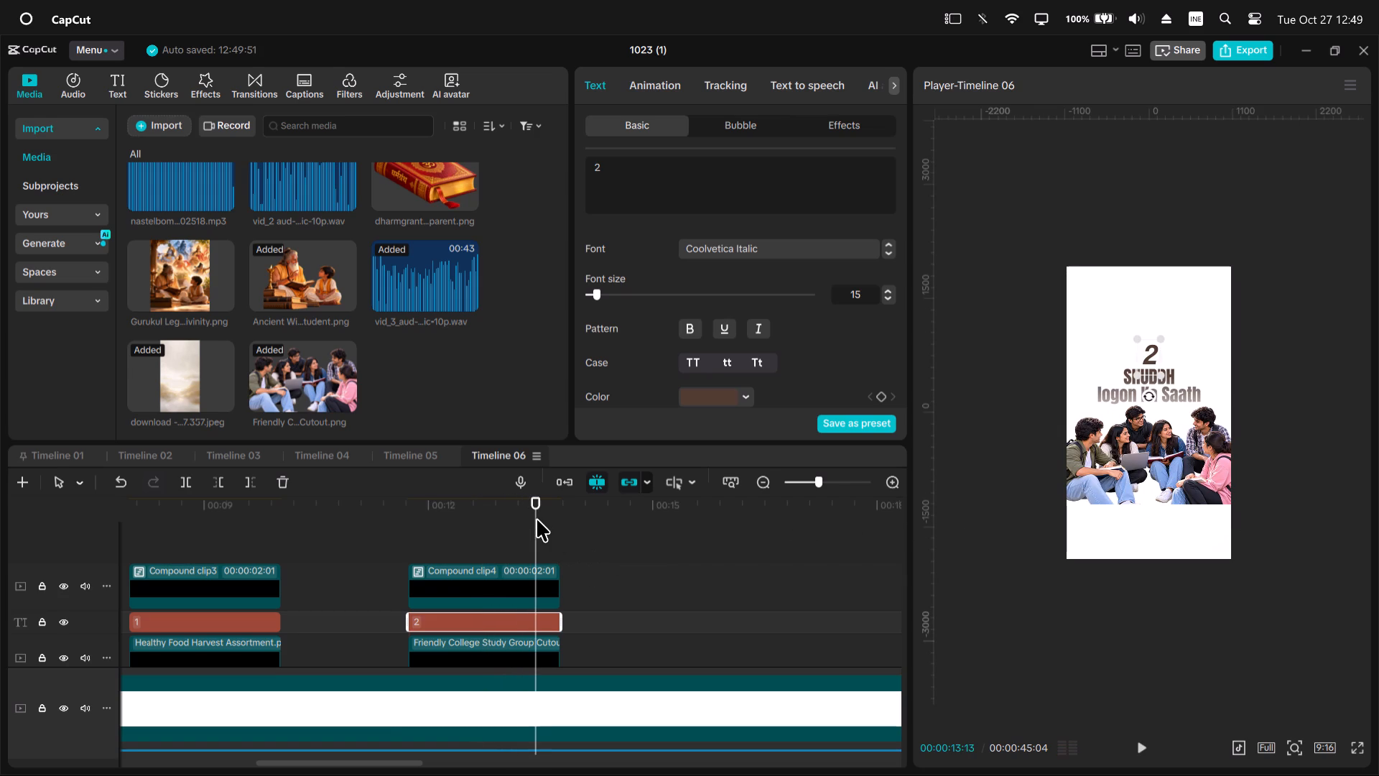
{"action": "key", "text": "space"}
{"action": "scroll", "coordinate": [537, 521], "scroll_direction": "down", "scroll_amount": 12}
{"action": "scroll", "coordinate": [568, 564], "scroll_direction": "up", "scroll_amount": 6, "text": "ctrl"}
{"action": "scroll", "coordinate": [569, 563], "scroll_direction": "down", "scroll_amount": 11}
{"action": "key", "text": "space"}
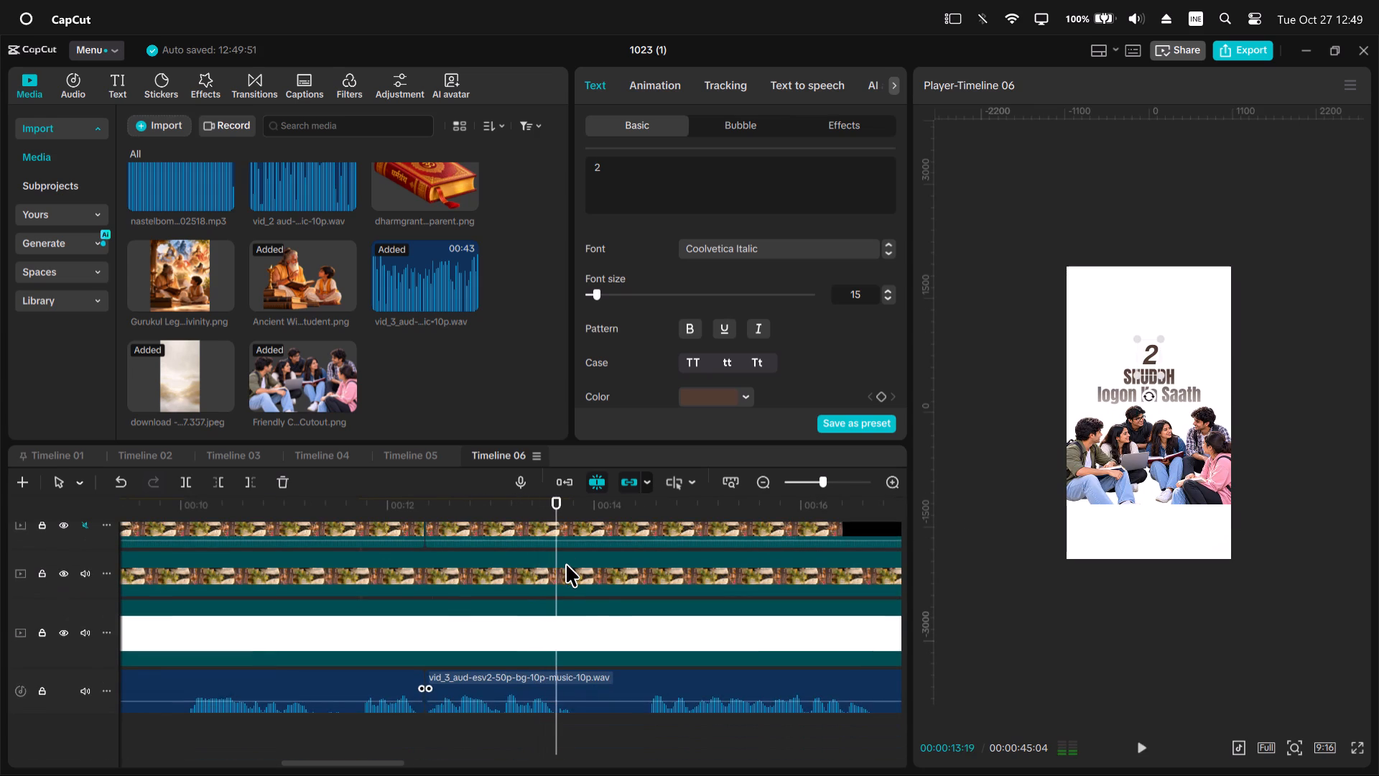
{"action": "key", "text": "space"}
{"action": "key", "text": "space"}
{"action": "scroll", "coordinate": [603, 588], "scroll_direction": "up", "scroll_amount": 9}
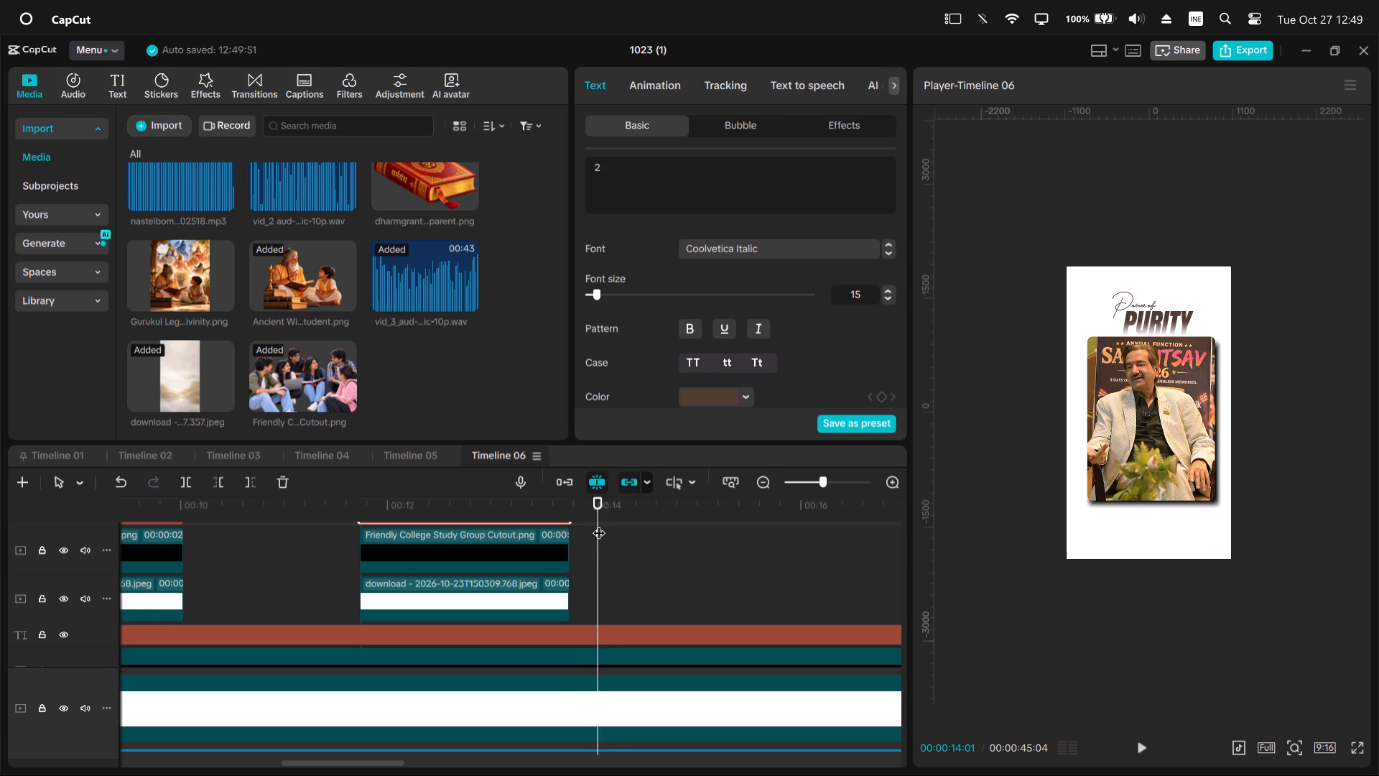
Copy the MVI_8214 audience clip from Timeline 05 and paste it into Timeline 06 at 00:00:13:23, where the point 2 segment ends.
{"action": "left_click_drag", "start_coordinate": [599, 512], "coordinate": [570, 519]}
{"action": "scroll", "coordinate": [602, 625], "scroll_direction": "down", "scroll_amount": 13}
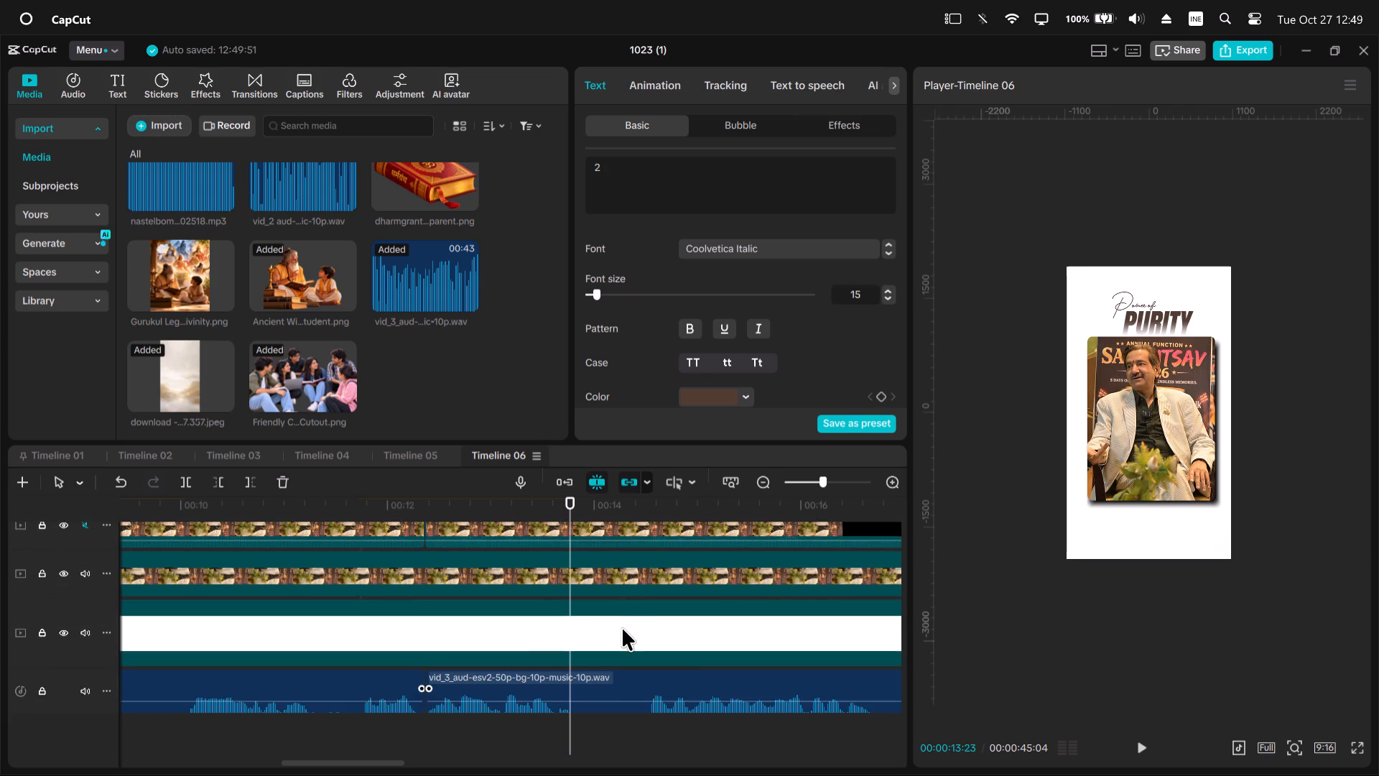
{"action": "scroll", "coordinate": [622, 628], "scroll_direction": "up", "scroll_amount": 3}
{"action": "scroll", "coordinate": [619, 629], "scroll_direction": "down", "scroll_amount": 11, "text": "ctrl"}
{"action": "scroll", "coordinate": [444, 560], "scroll_direction": "down", "scroll_amount": 16, "text": "ctrl"}
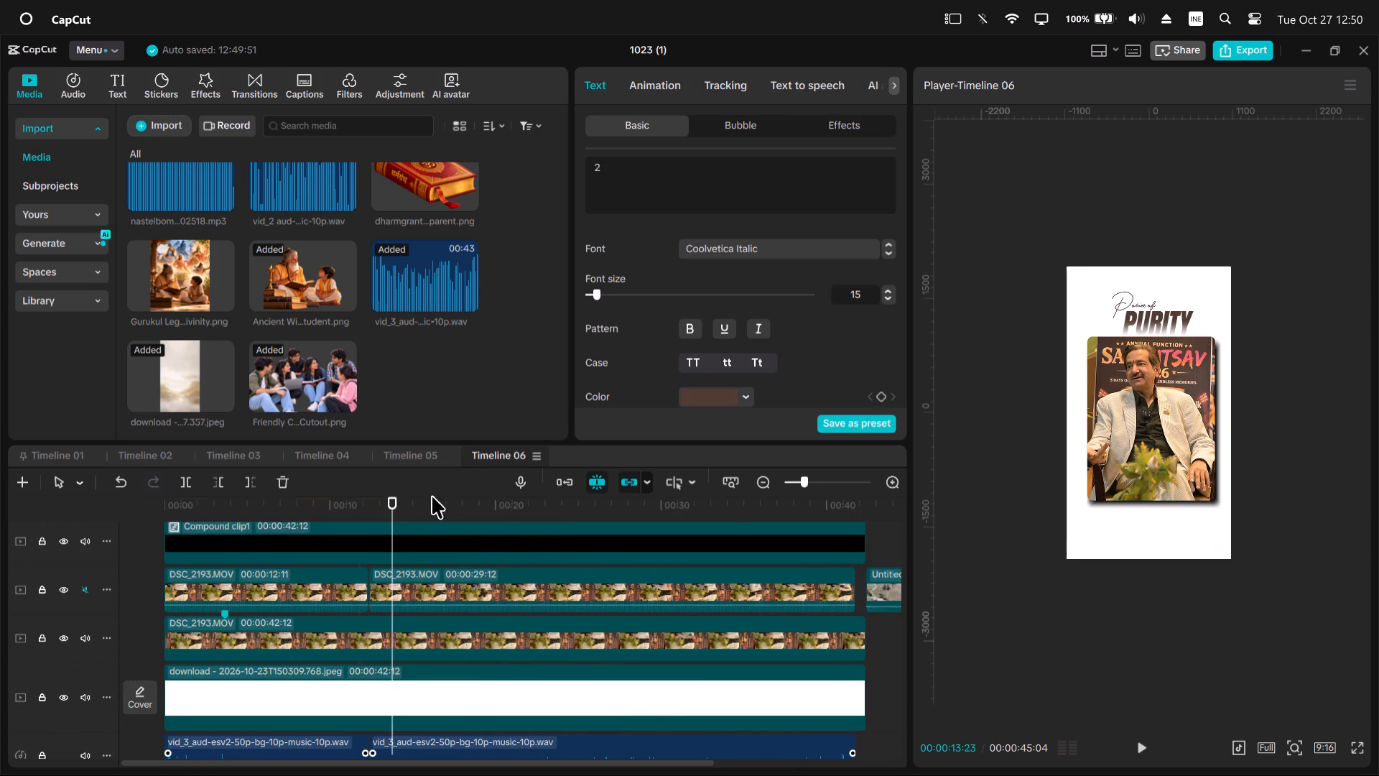
{"action": "left_click", "coordinate": [426, 453]}
{"action": "scroll", "coordinate": [357, 617], "scroll_direction": "down", "scroll_amount": 8}
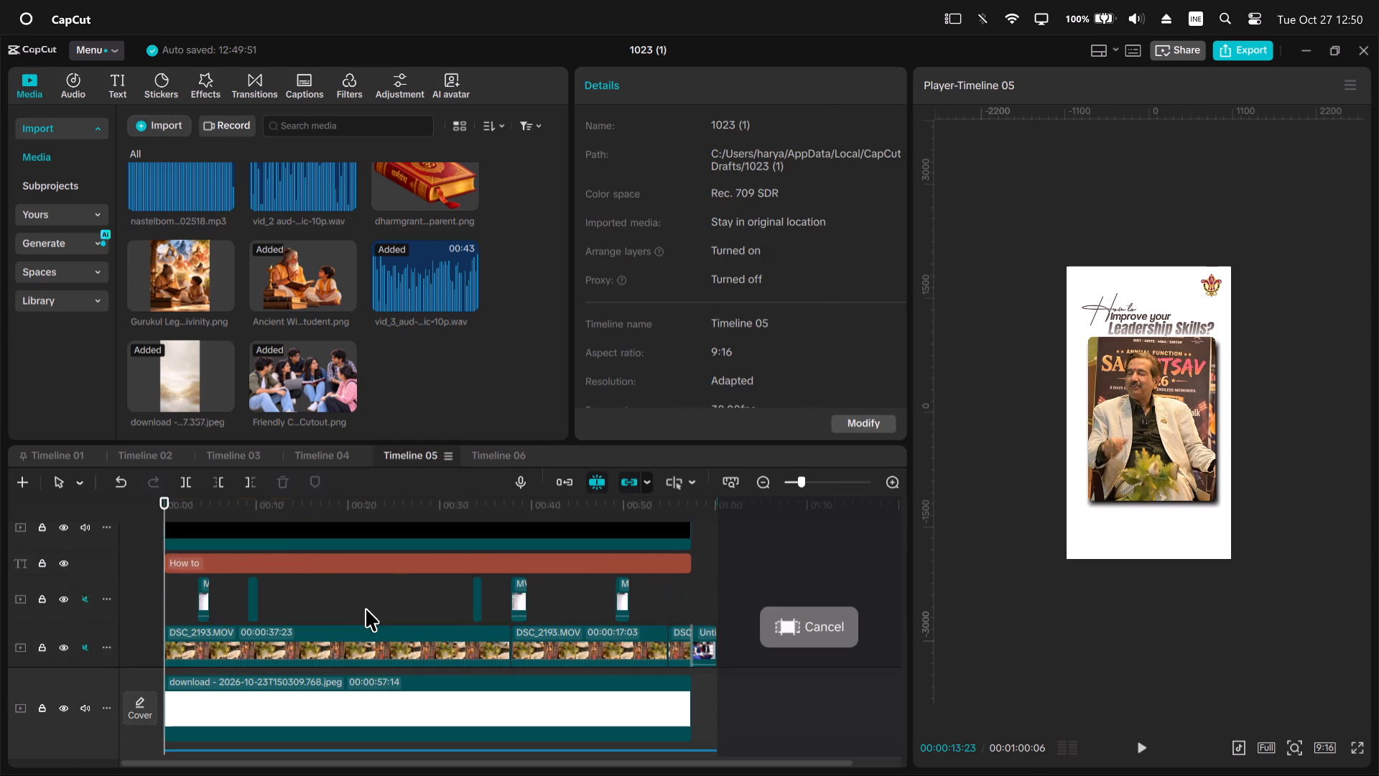
{"action": "left_click_drag", "start_coordinate": [282, 580], "coordinate": [239, 583]}
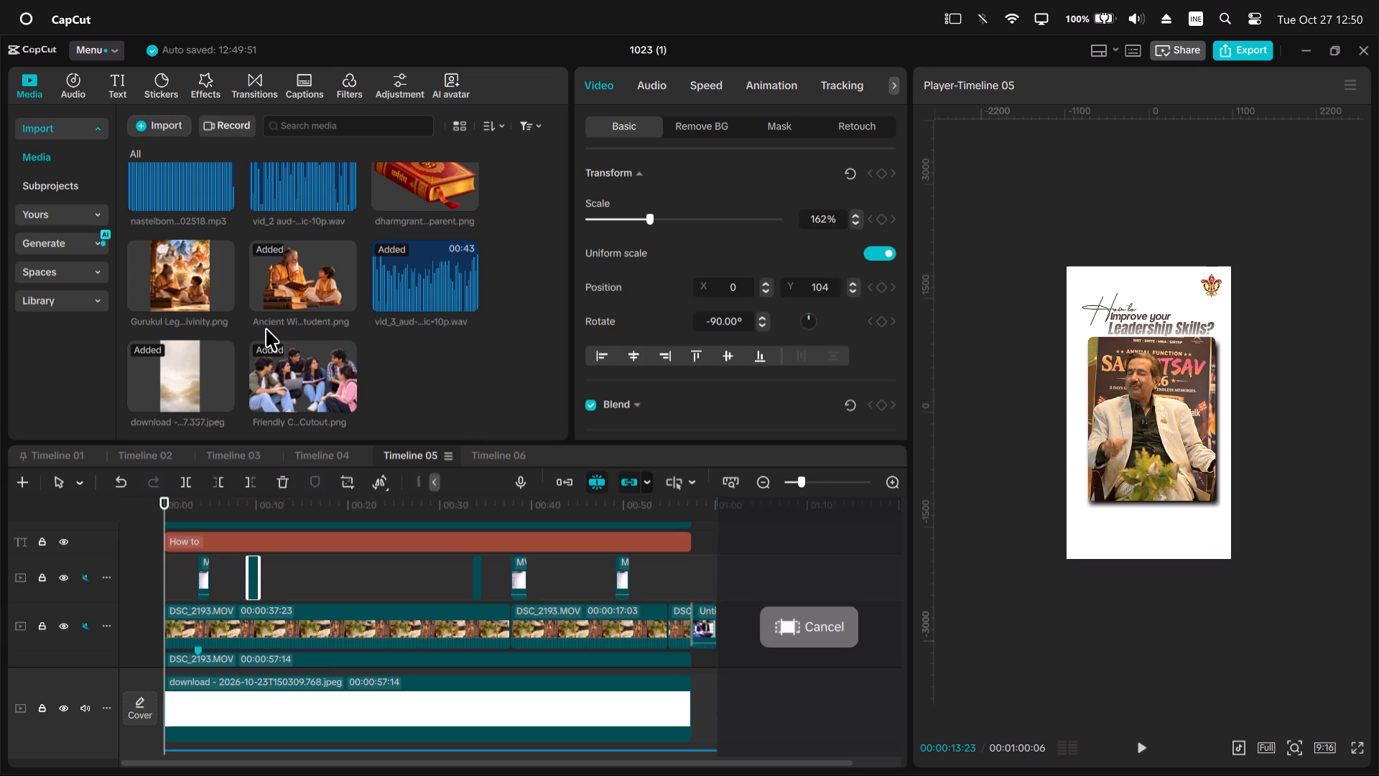
{"action": "key", "text": "ctrl+c"}
{"action": "key", "text": "ctrl+c"}
{"action": "key", "text": "ctrl+c"}
{"action": "left_click", "coordinate": [486, 457]}
{"action": "scroll", "coordinate": [455, 611], "scroll_direction": "up", "scroll_amount": 5}
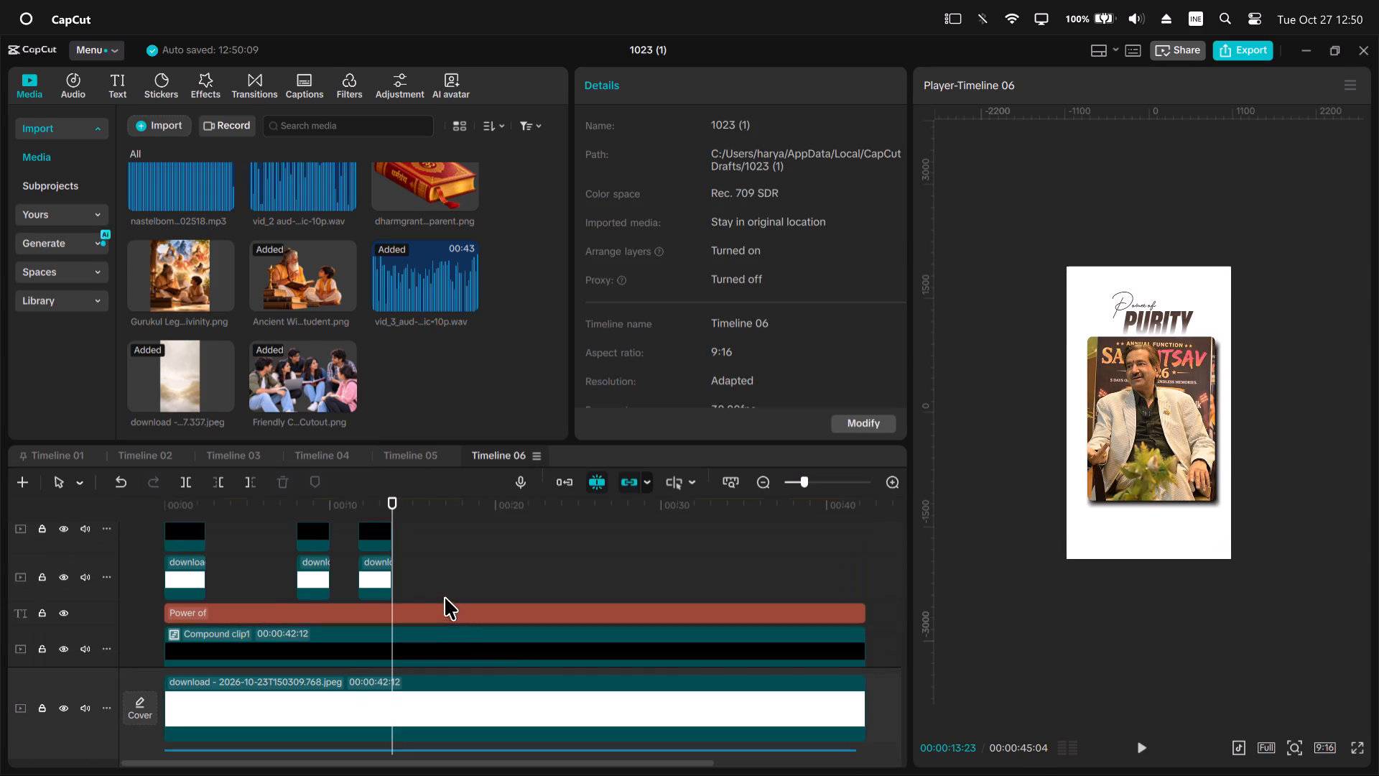
{"action": "key", "text": "ctrl+v"}
Preview the pasted audience clip and move it down to the download jpeg track, directly after the point 2 background.
{"action": "scroll", "coordinate": [447, 601], "scroll_direction": "down", "scroll_amount": 3}
{"action": "key", "text": "space"}
{"action": "scroll", "coordinate": [531, 579], "scroll_direction": "up", "scroll_amount": 11, "text": "ctrl"}
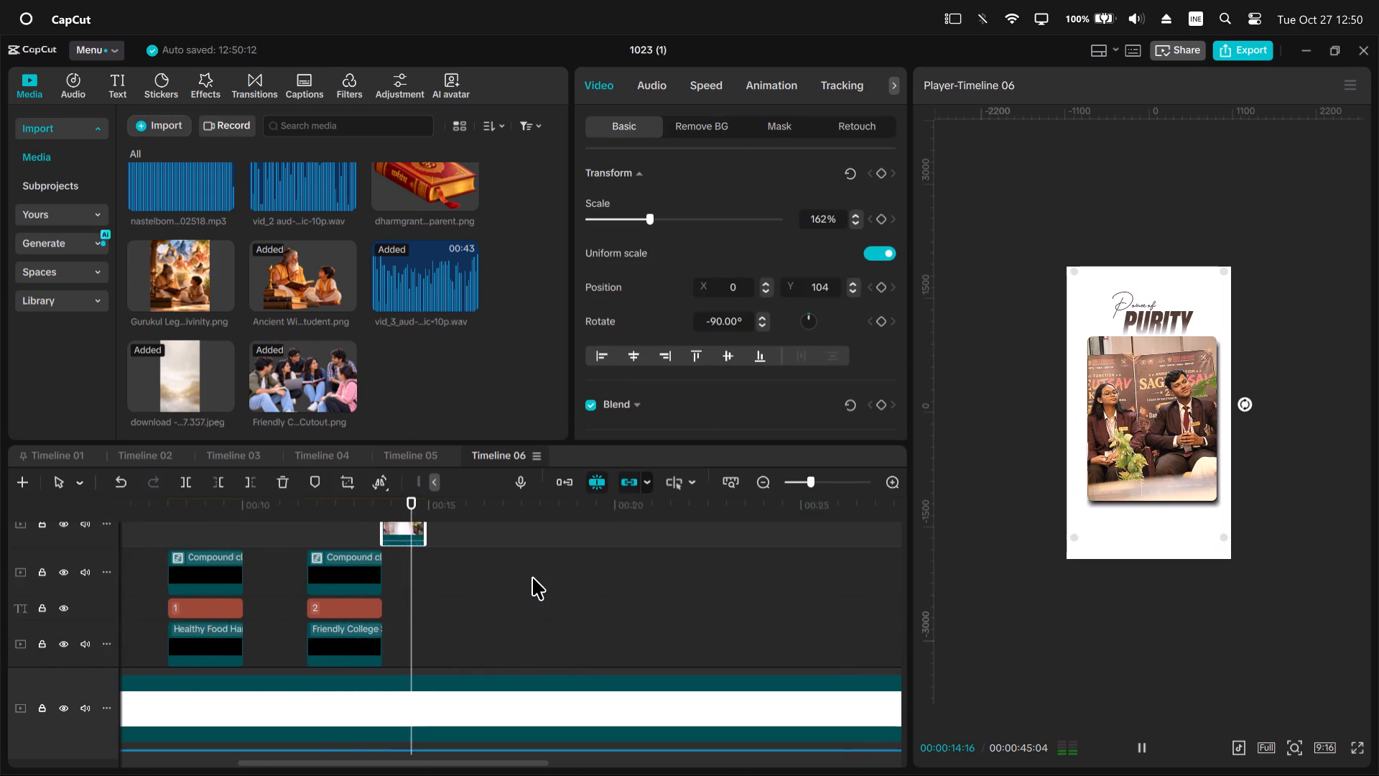
{"action": "key", "text": "space"}
{"action": "left_click_drag", "start_coordinate": [408, 526], "coordinate": [412, 634]}
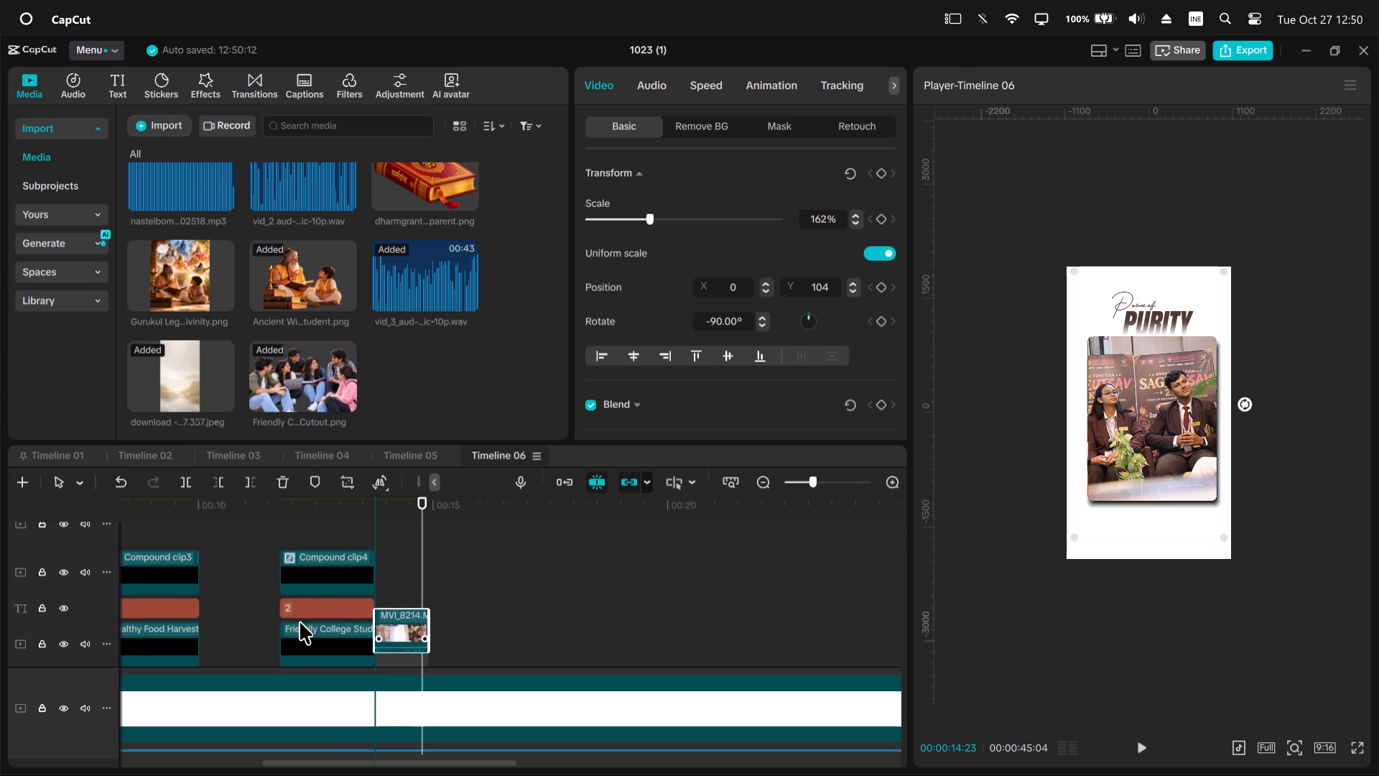
{"action": "left_click_drag", "start_coordinate": [404, 597], "coordinate": [405, 658]}
Trim the end of the MVI_8214 audience clip to 00:00:14:16, using the voiceover waveform as the guide.
{"action": "scroll", "coordinate": [405, 657], "scroll_direction": "down", "scroll_amount": 14}
{"action": "left_click_drag", "start_coordinate": [419, 514], "coordinate": [406, 518]}
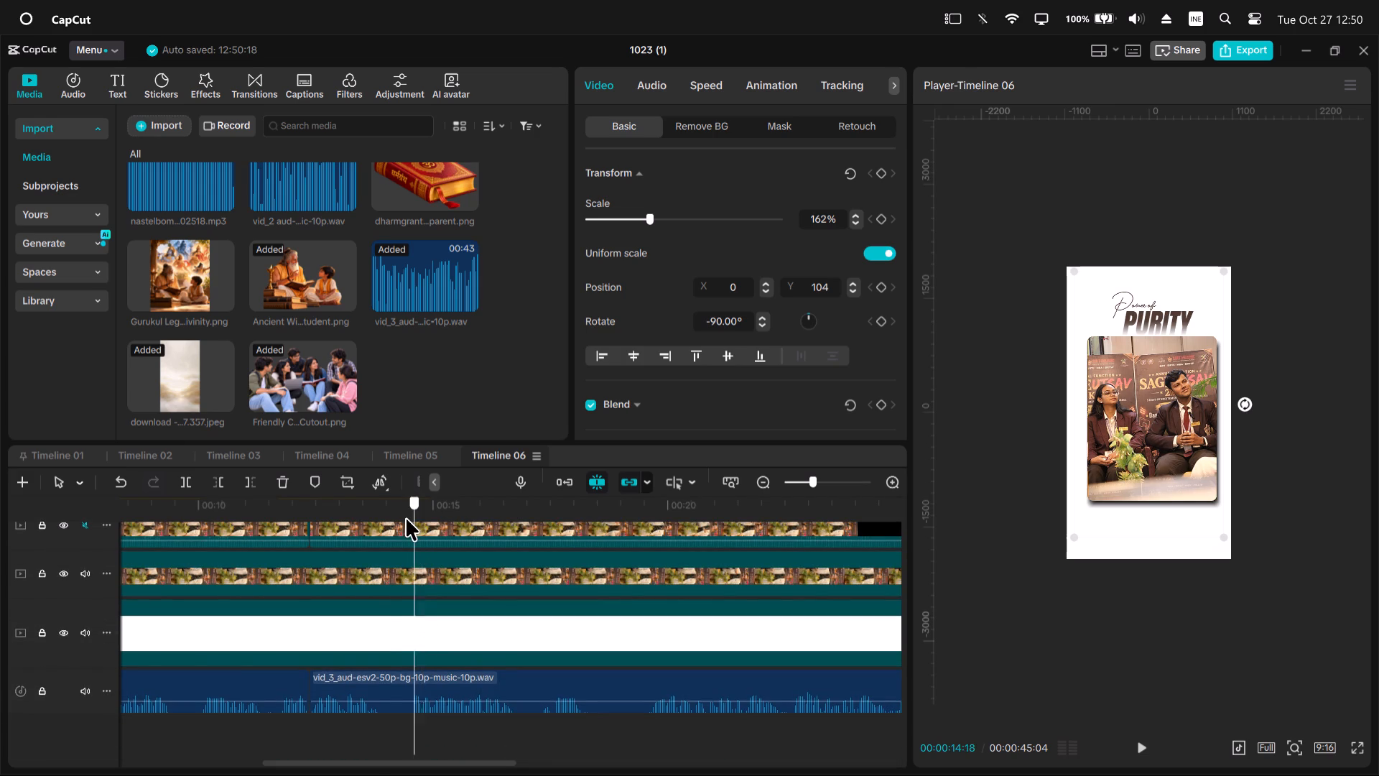
{"action": "left_click_drag", "start_coordinate": [406, 518], "coordinate": [412, 527]}
{"action": "scroll", "coordinate": [415, 589], "scroll_direction": "up", "scroll_amount": 9}
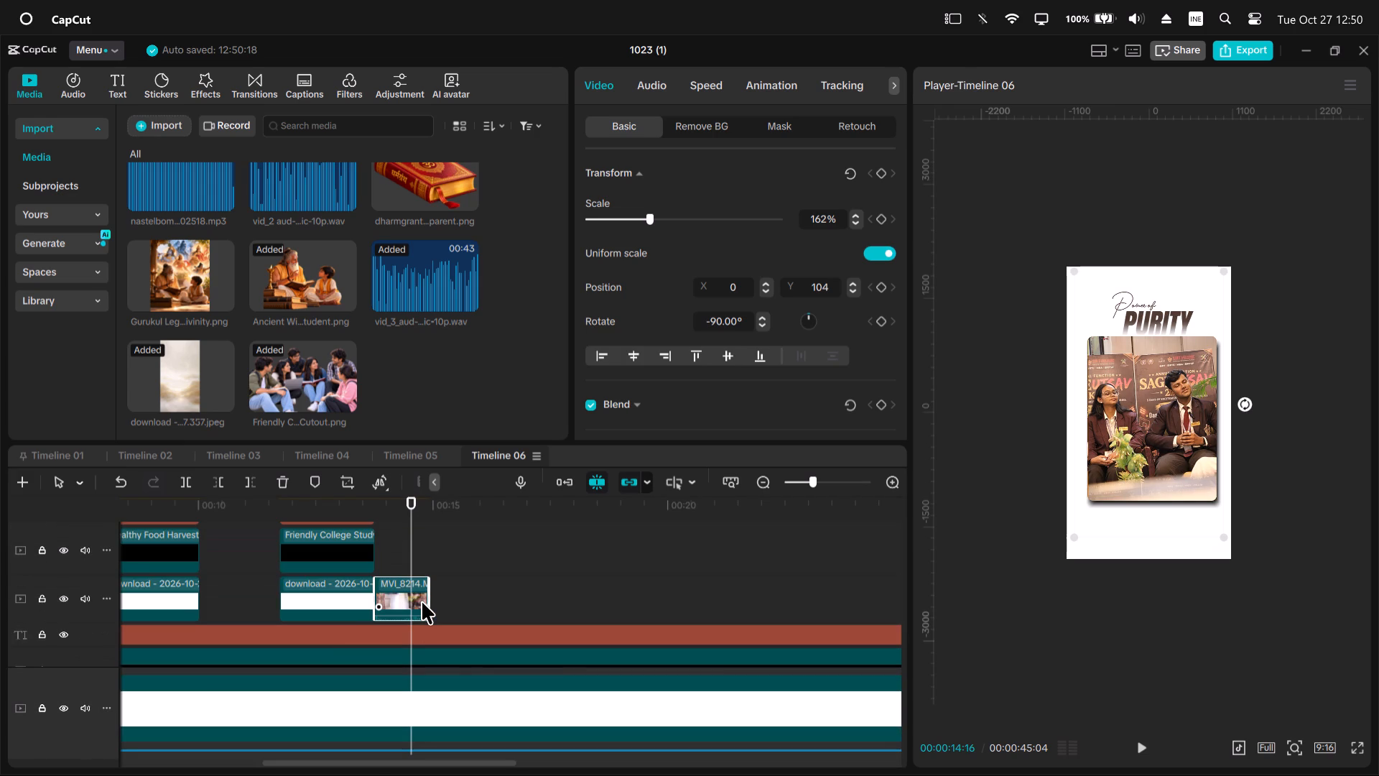
{"action": "left_click", "coordinate": [422, 601]}
{"action": "key", "text": "w"}
Mute the track that holds the MVI_8214 audience clip.
{"action": "left_click", "coordinate": [88, 597]}
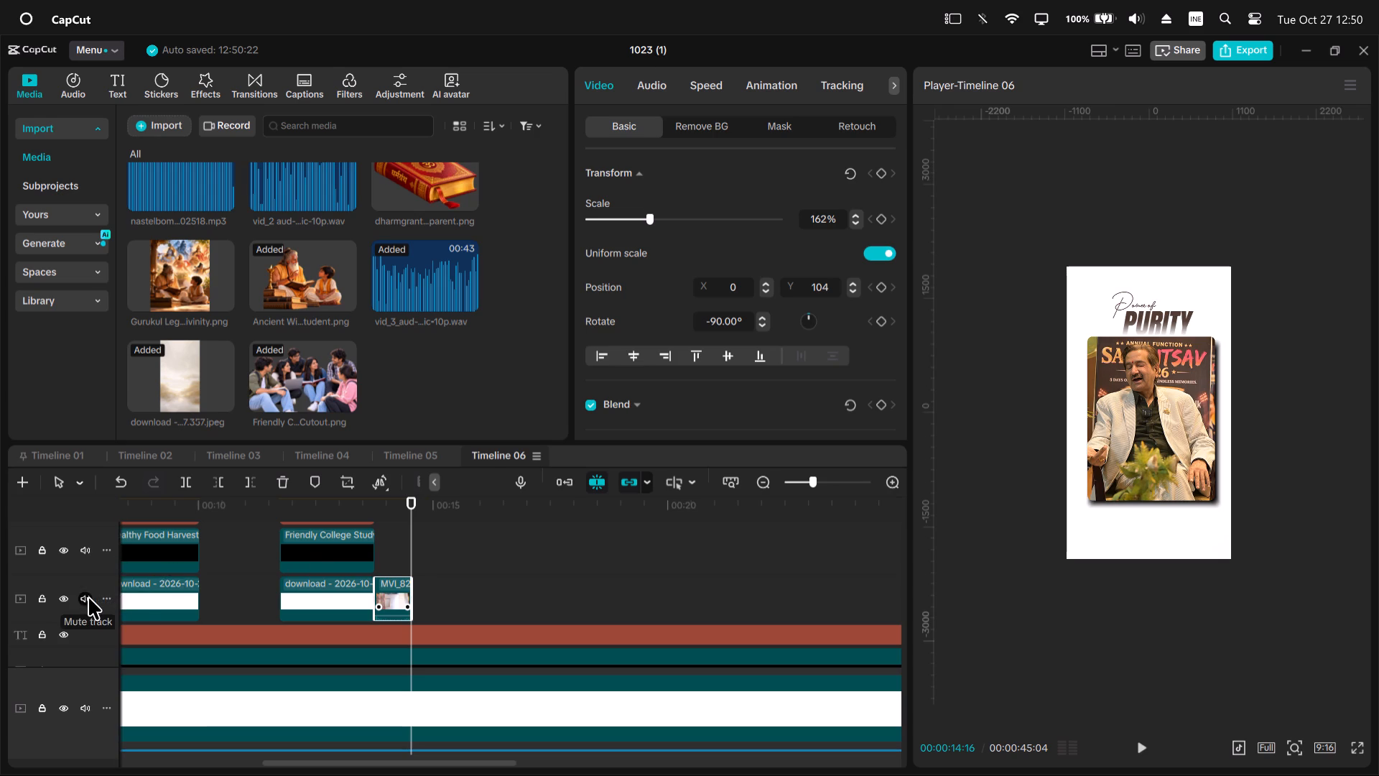